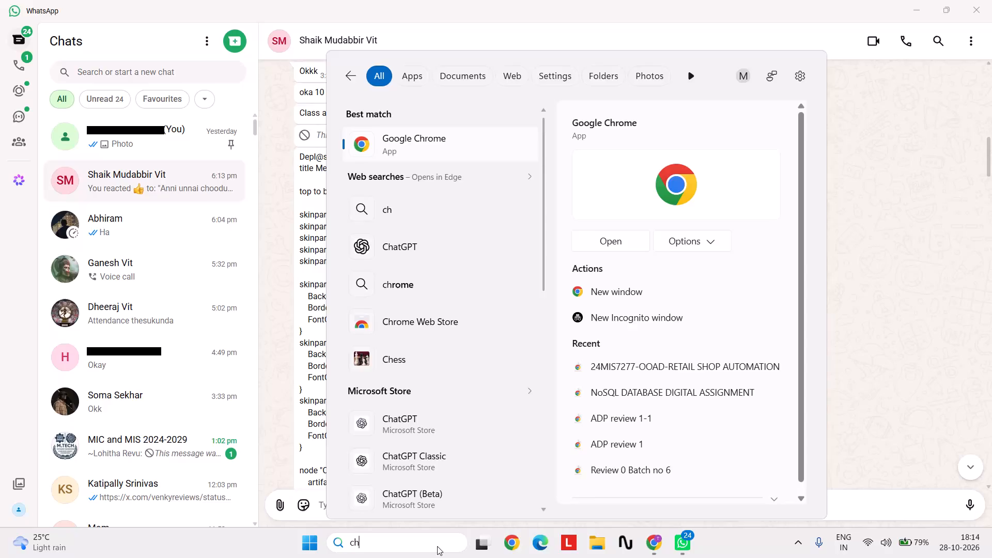
Open Google Chrome with the Yash profile and load the draw.io diagram editor.
{"action": "key", "text": "Return"}
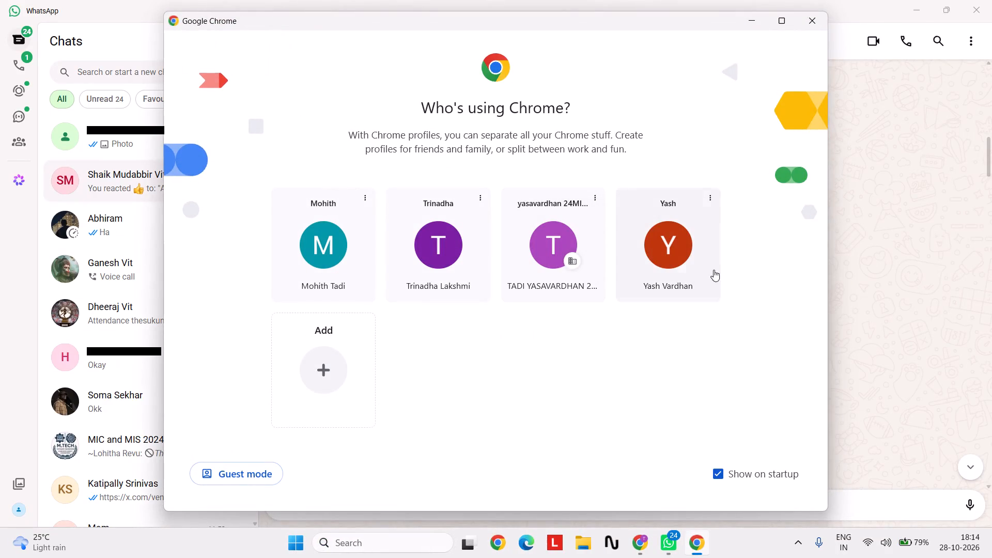
{"action": "left_click", "coordinate": [679, 265]}
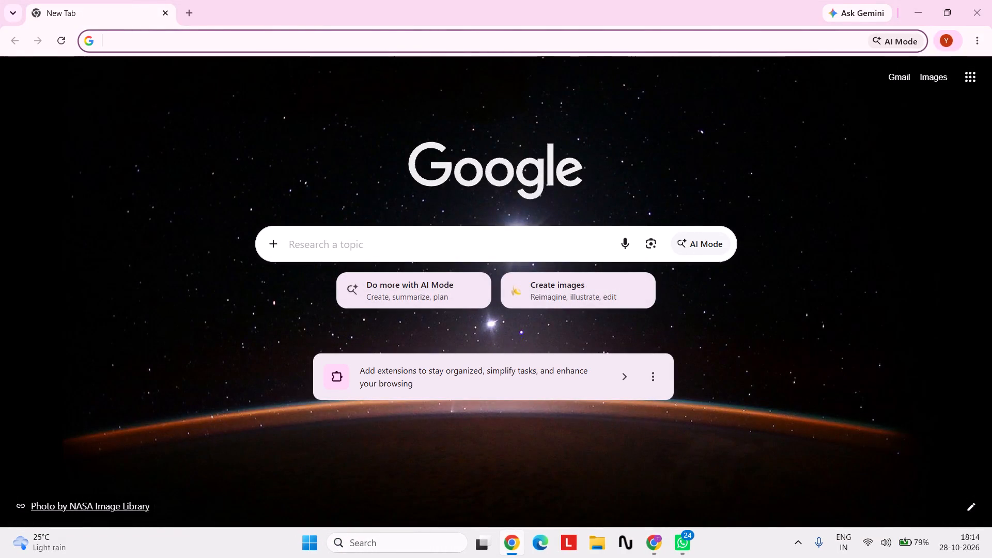
{"action": "type", "text": "draw"}
{"action": "key", "text": "Return"}
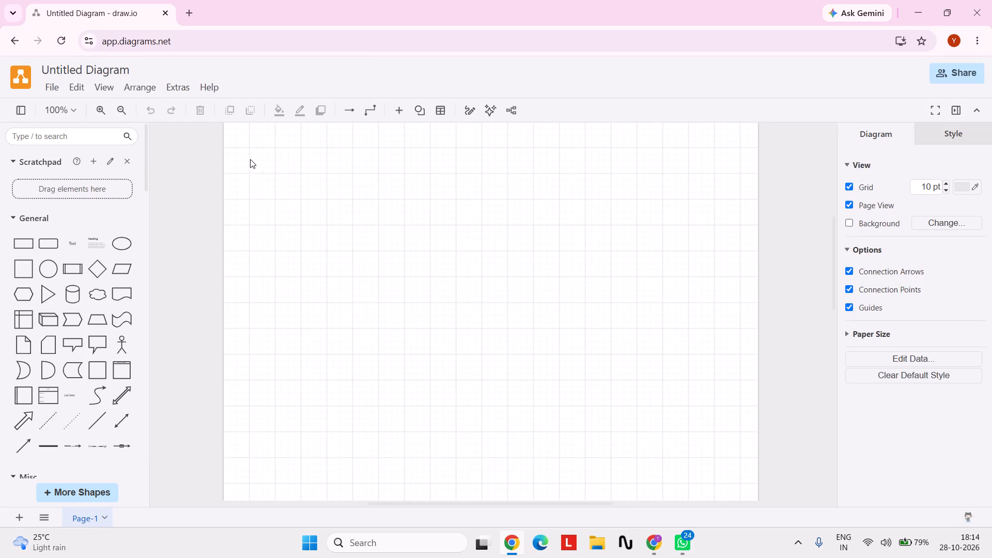
Replace the sample code for a new PlantUML insertion with the copied MeeSeva deployment diagram code and try to insert it as a diagram.
{"action": "left_click", "coordinate": [60, 85]}
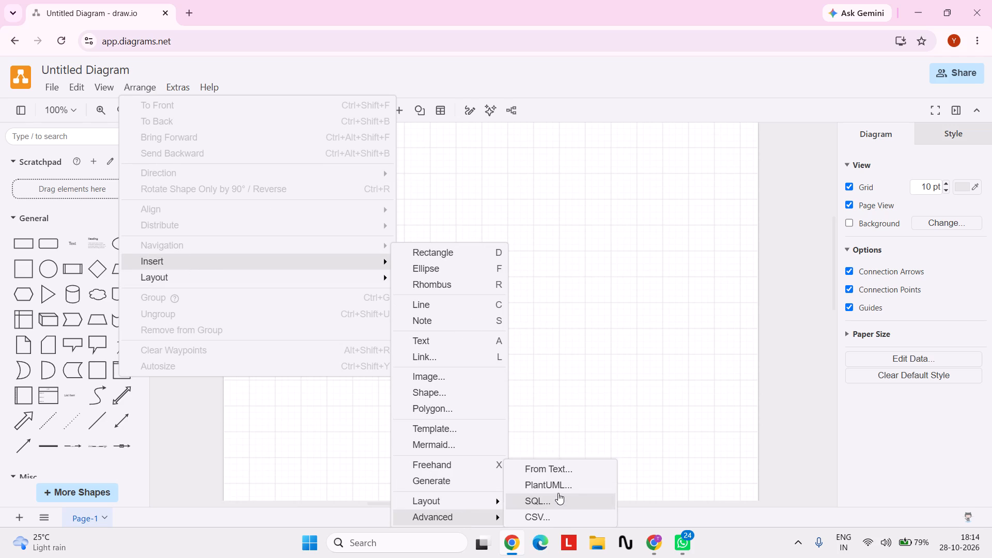
{"action": "left_click", "coordinate": [558, 491]}
{"action": "left_click", "coordinate": [539, 317]}
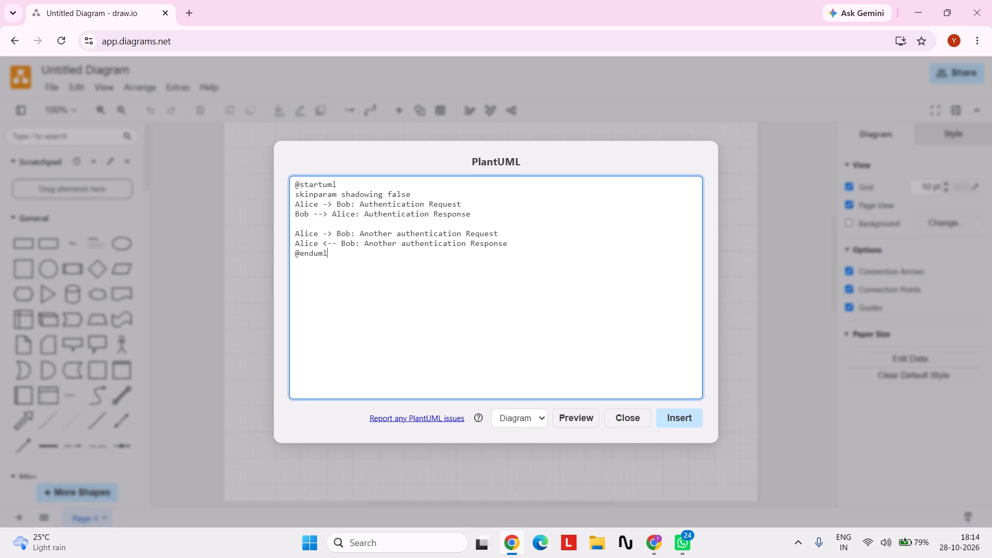
{"action": "key", "text": "ctrl+a"}
{"action": "key", "text": "BackSpace"}
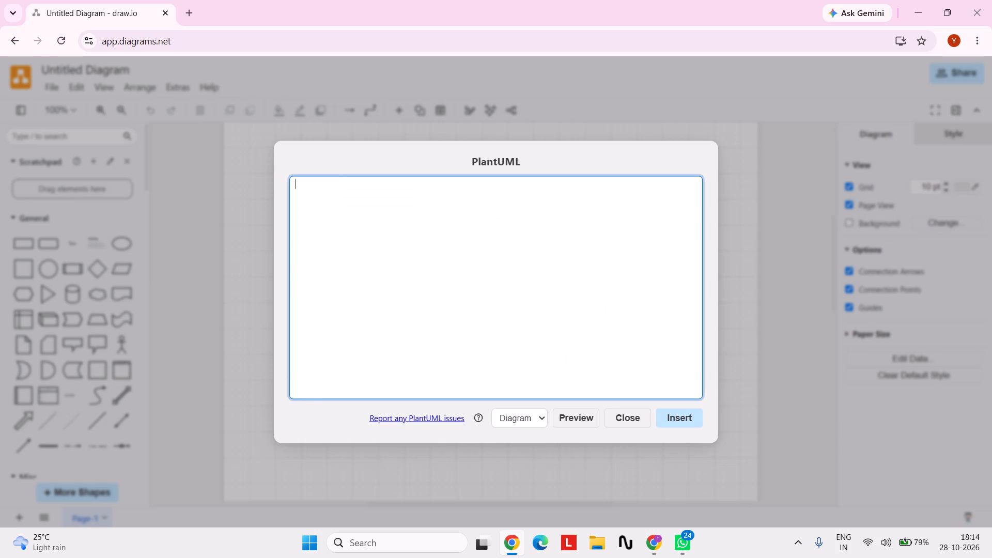
{"action": "key", "text": "ctrl+v"}
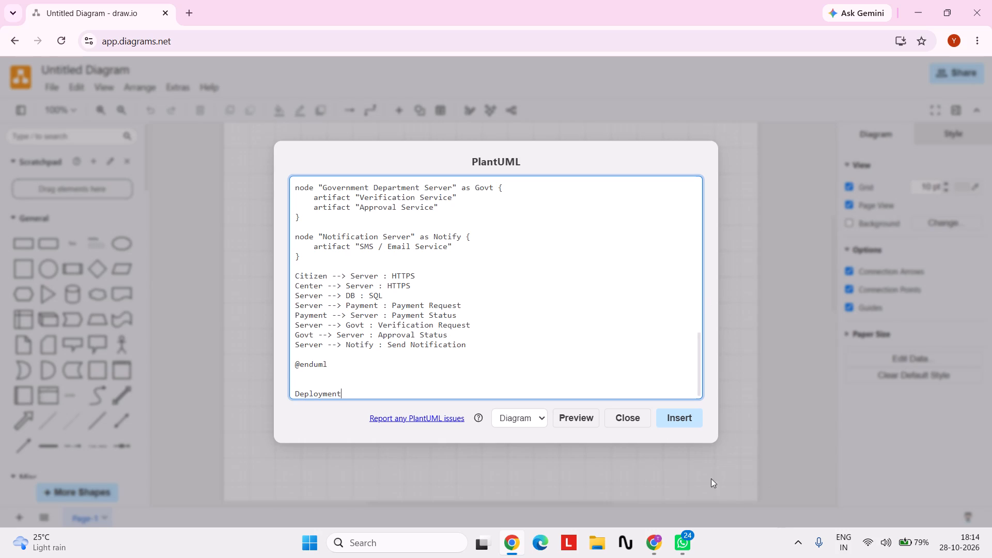
{"action": "left_click", "coordinate": [665, 416]}
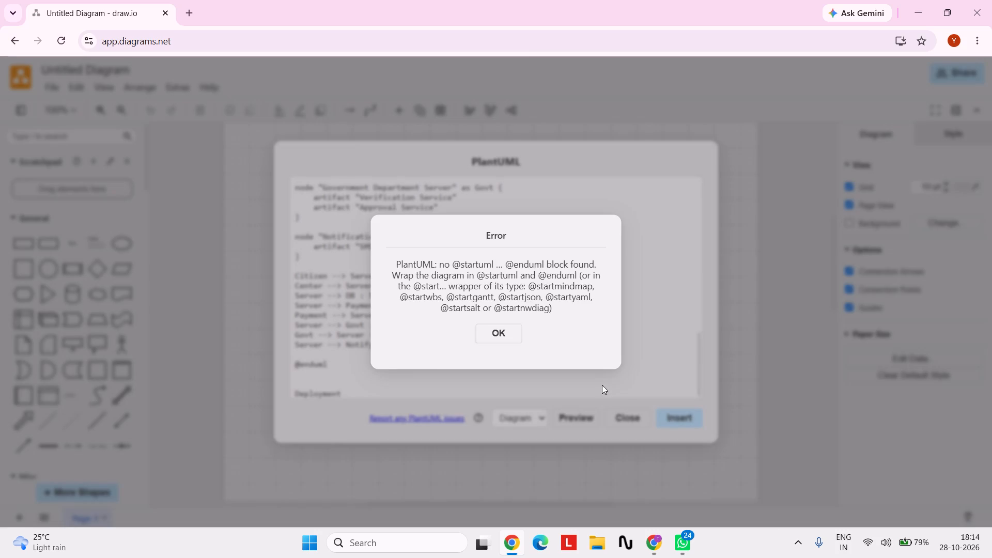
{"action": "left_click", "coordinate": [510, 332]}
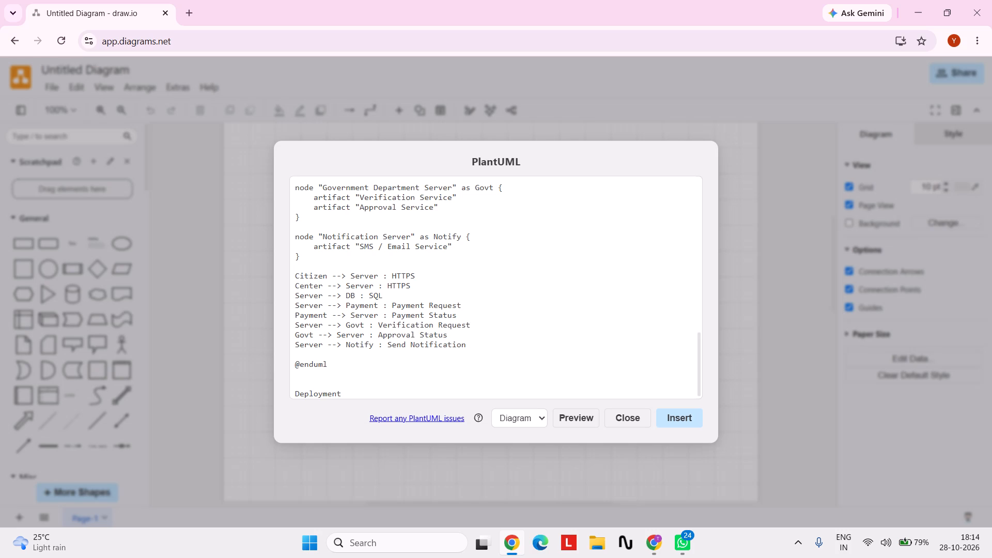
{"action": "scroll", "coordinate": [510, 332], "scroll_direction": "down", "scroll_amount": 1}
{"action": "left_click_drag", "start_coordinate": [461, 387], "coordinate": [348, 394]}
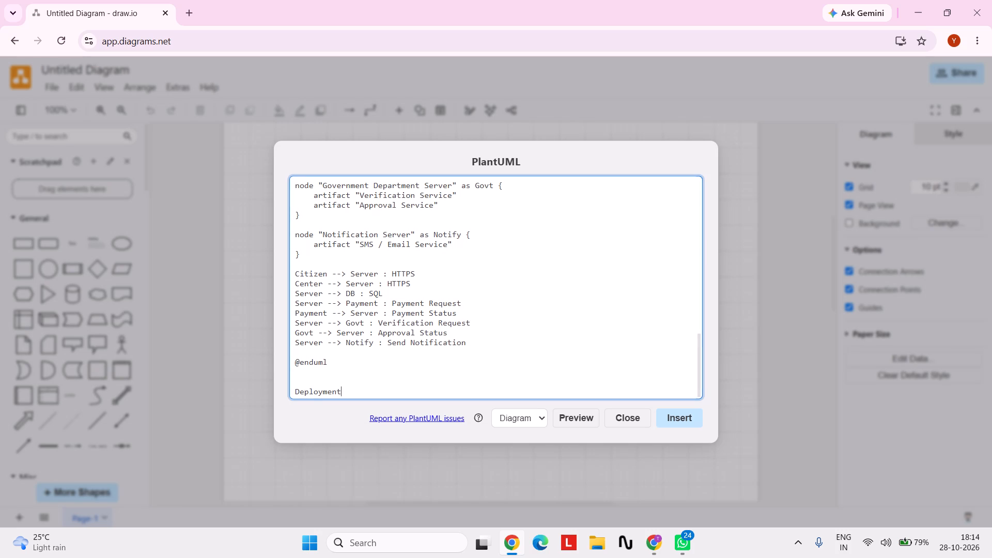
{"action": "left_click_drag", "start_coordinate": [348, 394], "coordinate": [286, 390]}
{"action": "key", "text": "BackSpace"}
{"action": "left_click", "coordinate": [678, 415]}
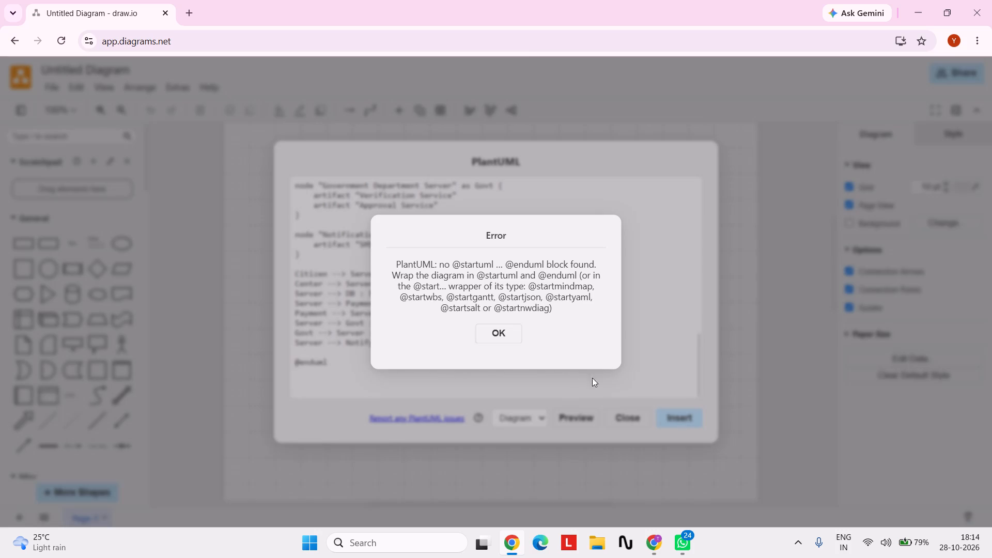
{"action": "left_click", "coordinate": [507, 342]}
{"action": "scroll", "coordinate": [489, 305], "scroll_direction": "up", "scroll_amount": 10}
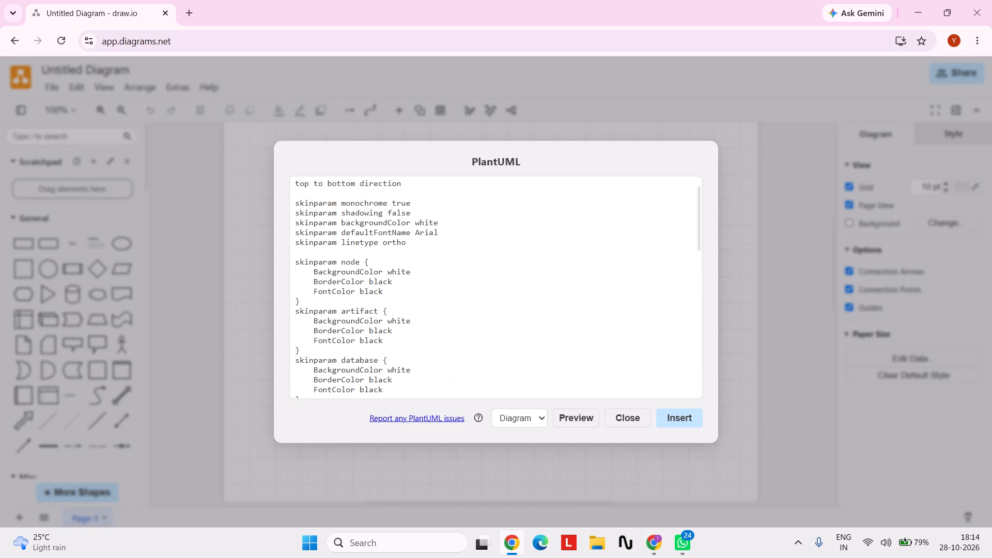
{"action": "left_click", "coordinate": [313, 184]}
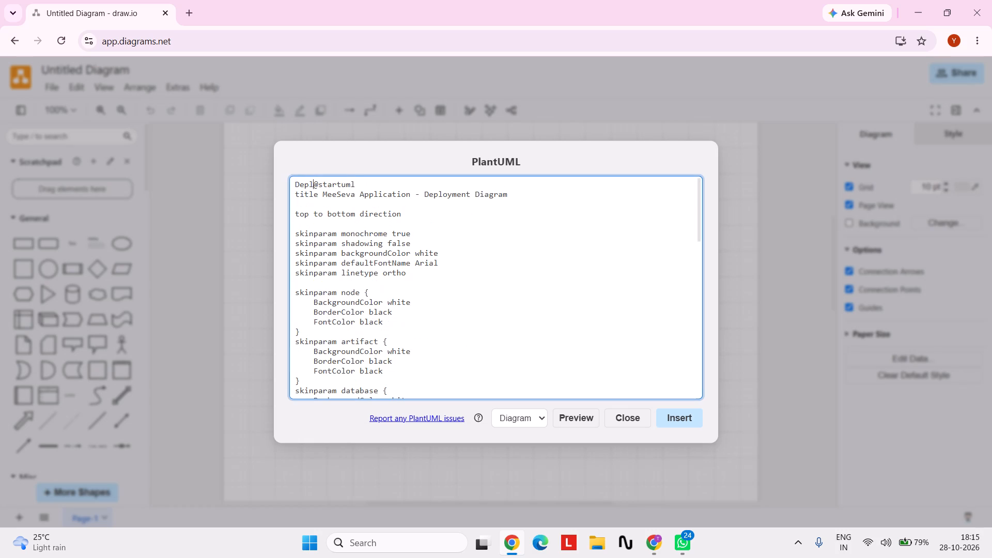
{"action": "key", "text": "BackSpace"}
{"action": "key", "text": "BackSpace"}
{"action": "key", "text": "BackSpace"}
{"action": "key", "text": "BackSpace"}
{"action": "left_click", "coordinate": [691, 422]}
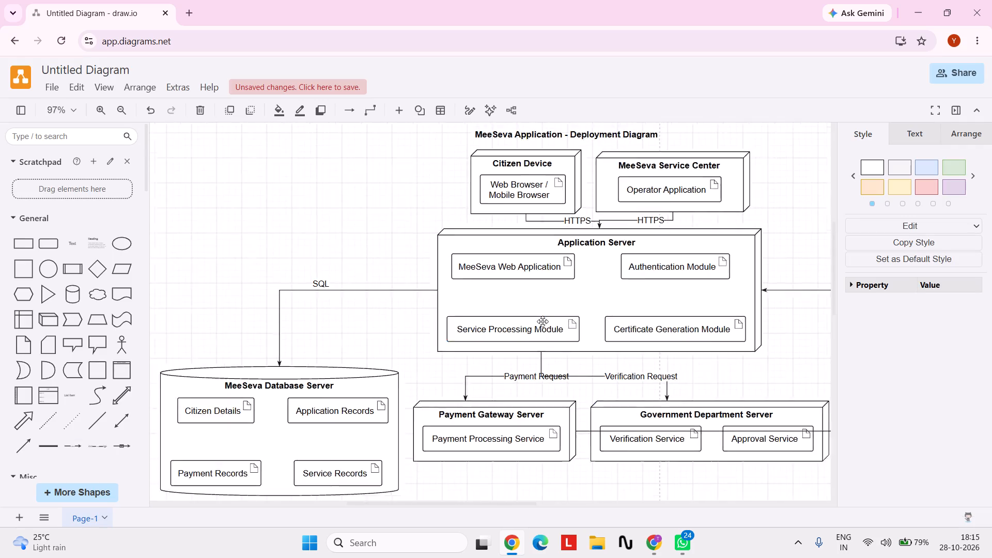
Start saving the diagram as an XML .drawio file named with the student registration number, with Download as the destination.
{"action": "scroll", "coordinate": [542, 321], "scroll_direction": "left", "scroll_amount": 1}
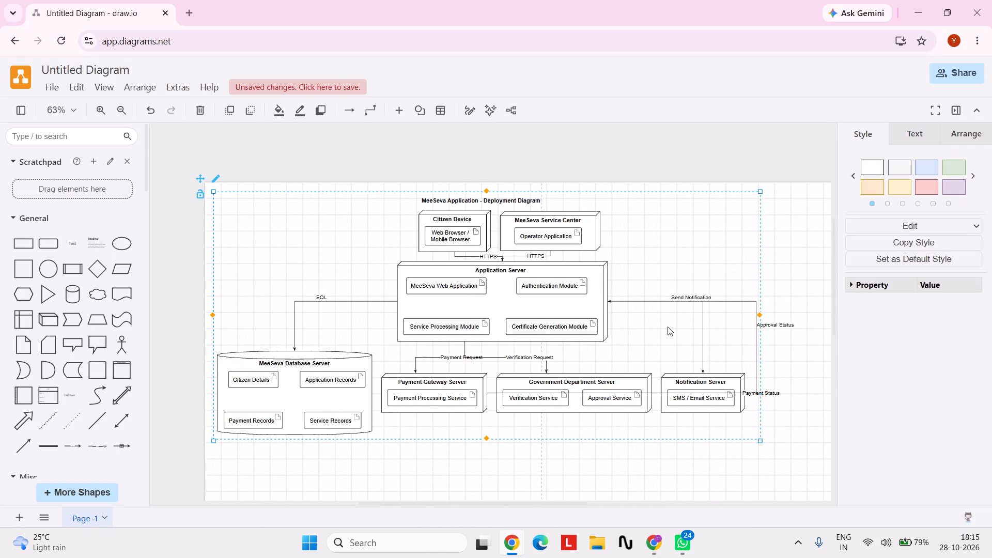
{"action": "key", "text": "ctrl+s"}
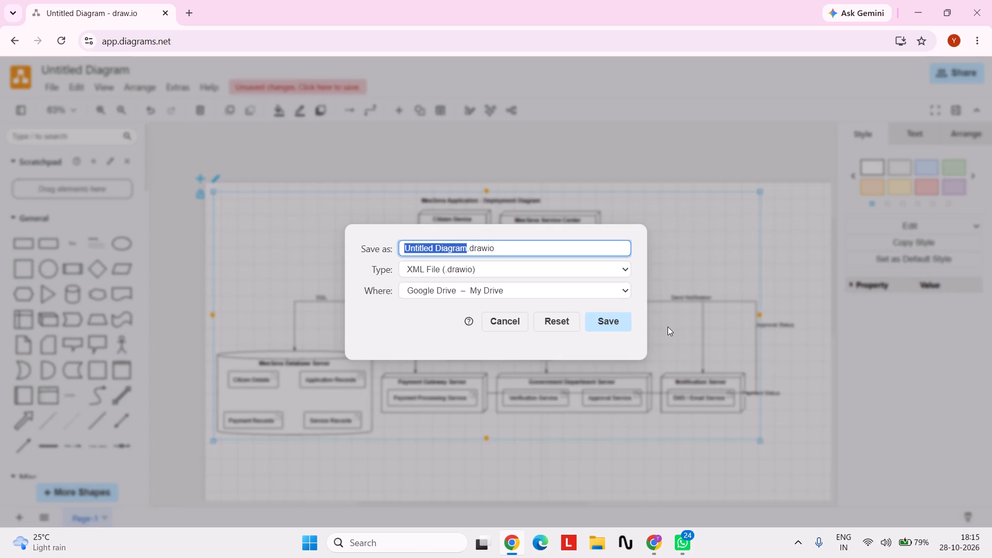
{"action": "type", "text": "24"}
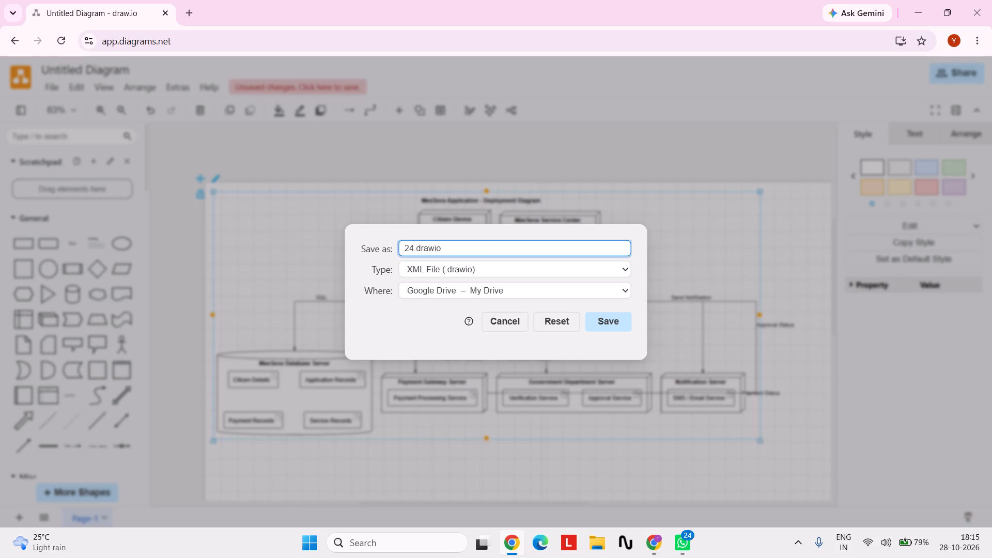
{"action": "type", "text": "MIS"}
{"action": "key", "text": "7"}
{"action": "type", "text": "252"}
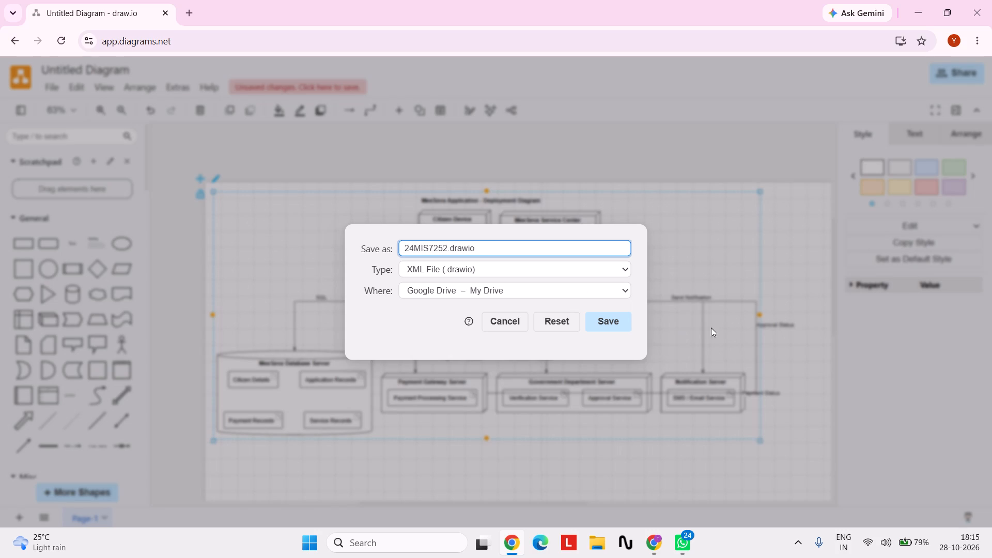
{"action": "left_click", "coordinate": [567, 288]}
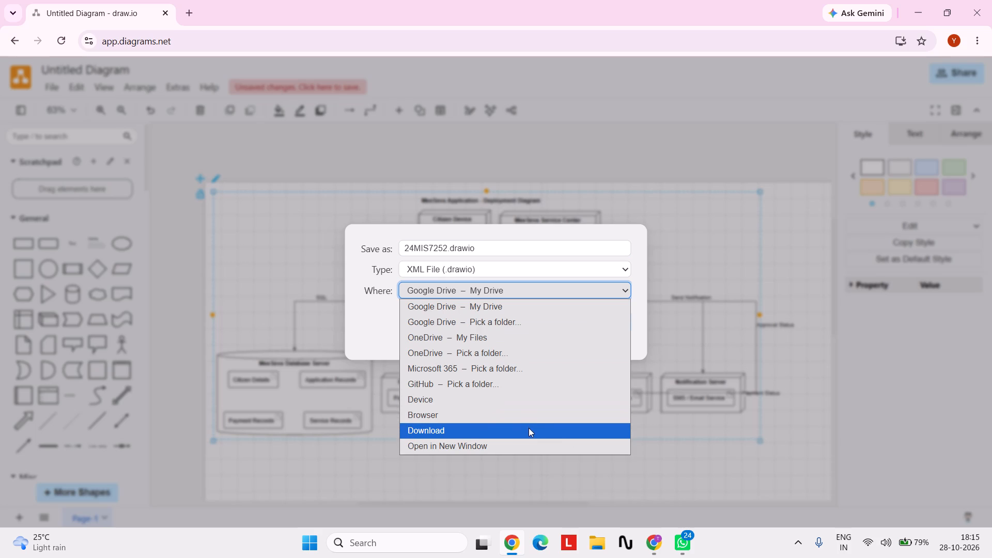
{"action": "left_click", "coordinate": [529, 428]}
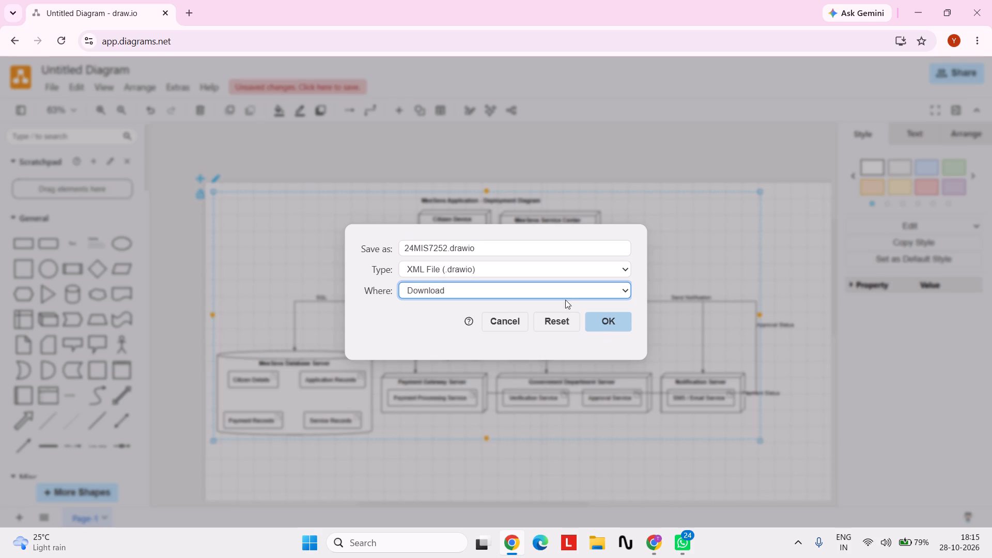
Append "_deployment_diagram" to the registration number in the file name and download the .drawio file.
{"action": "left_click", "coordinate": [445, 246]}
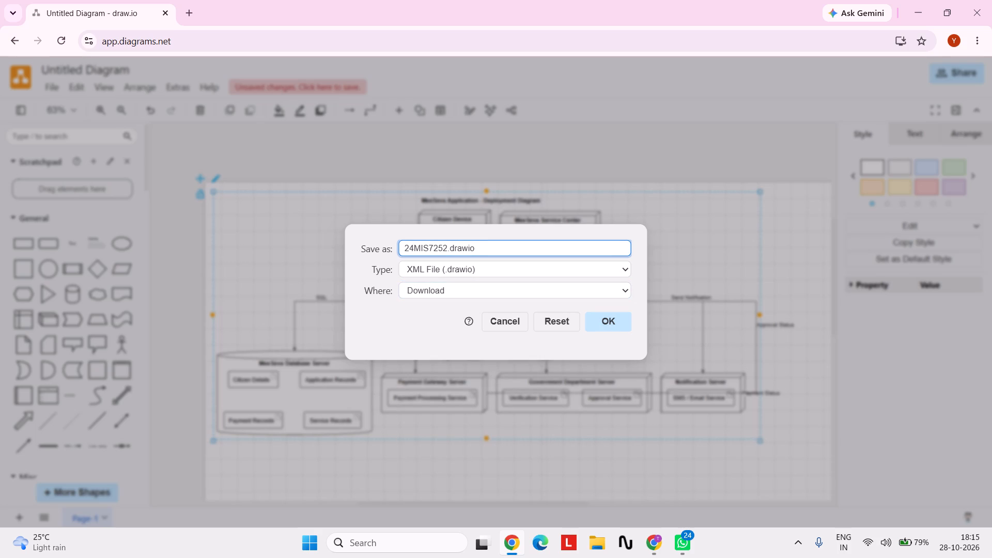
{"action": "key", "text": "shift+underscore"}
{"action": "type", "text": "deploymeny"}
{"action": "key", "text": "BackSpace"}
{"action": "key", "text": "t"}
{"action": "key", "text": "shift+underscore"}
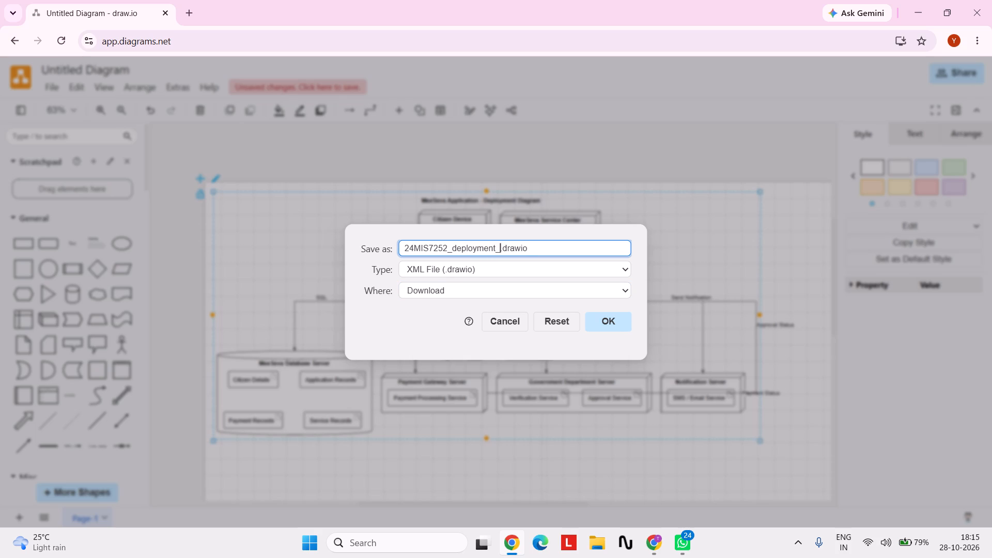
{"action": "type", "text": "diagram"}
{"action": "left_click", "coordinate": [614, 319]}
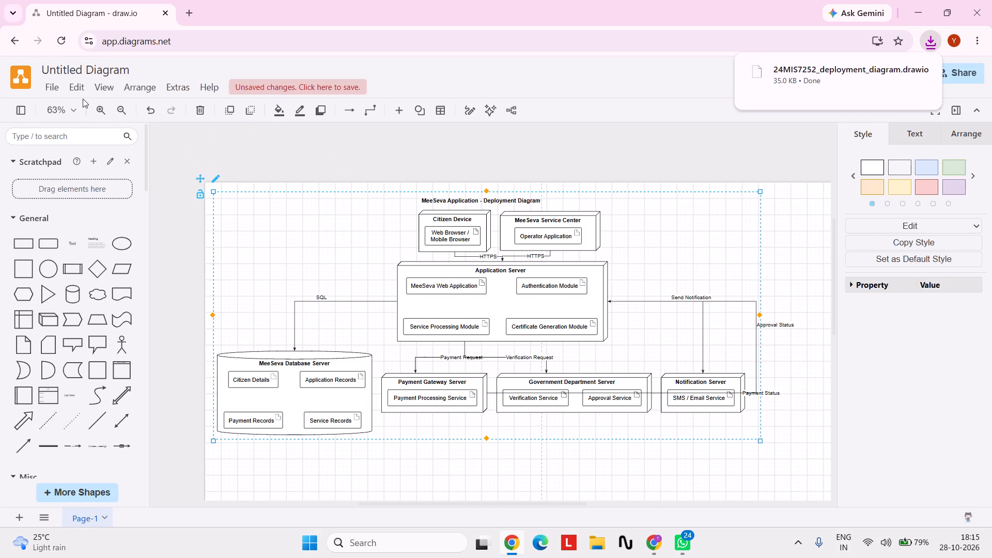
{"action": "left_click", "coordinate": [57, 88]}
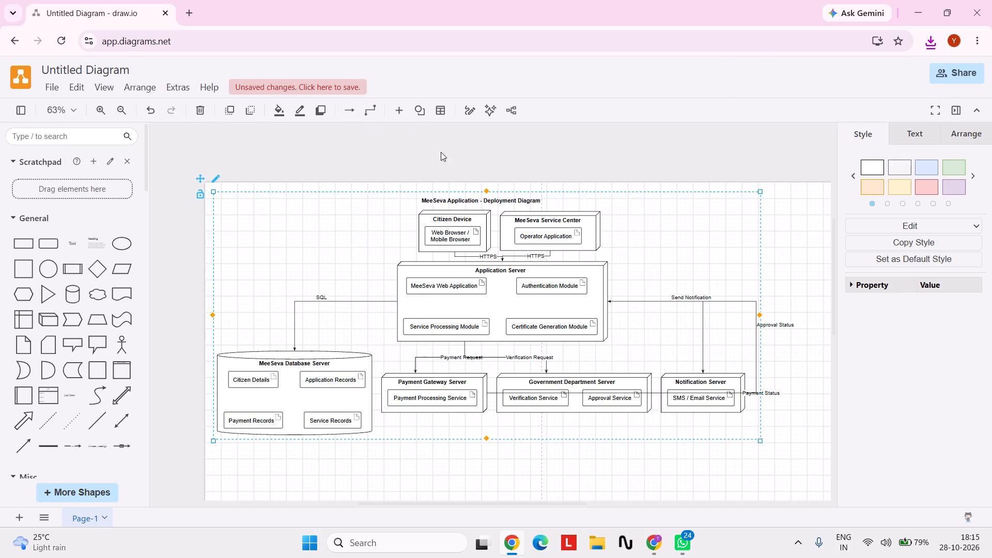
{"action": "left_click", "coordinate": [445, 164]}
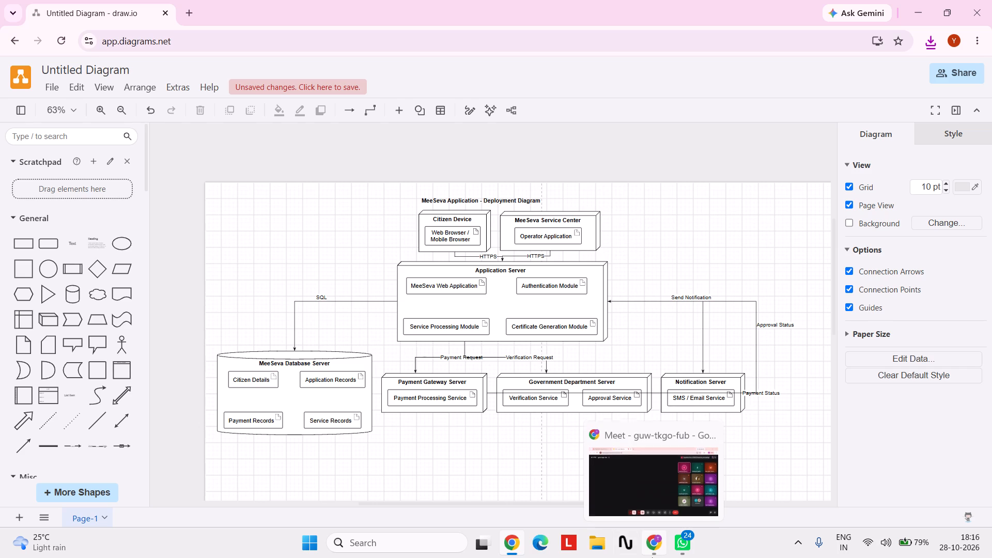
Check the Downloads folder in File Explorer for the downloaded deployment diagram file, and return to the diagram editor.
{"action": "left_click", "coordinate": [598, 541]}
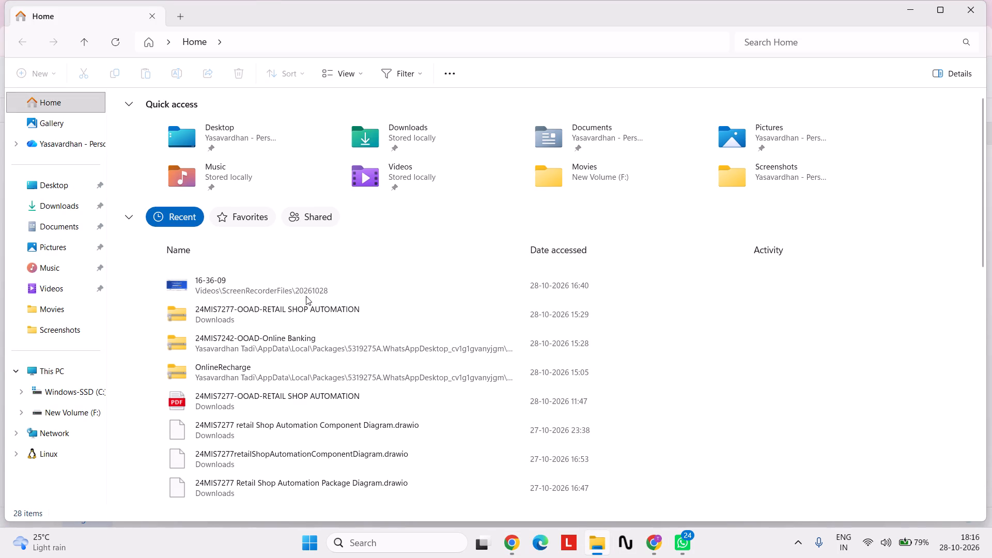
{"action": "left_click", "coordinate": [60, 210]}
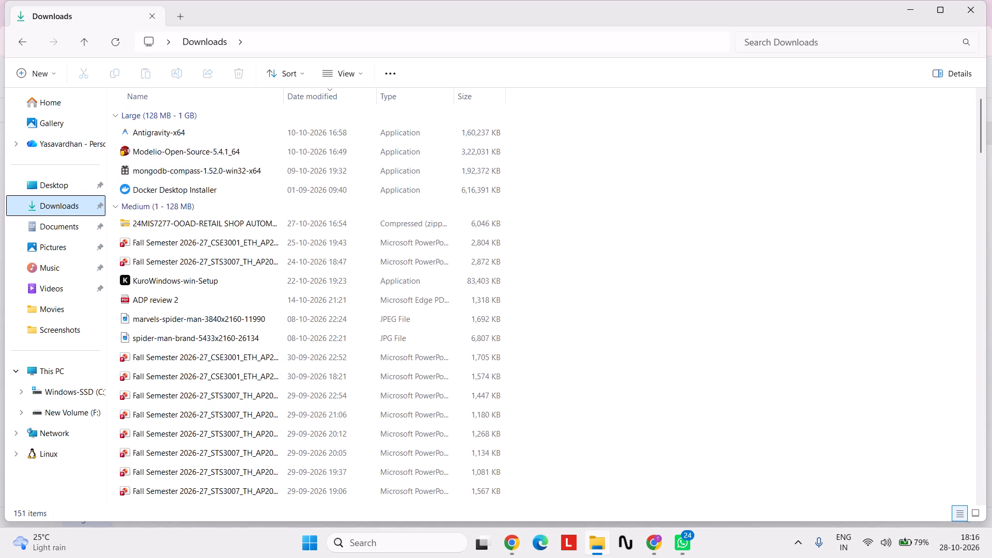
{"action": "left_click", "coordinate": [920, 6]}
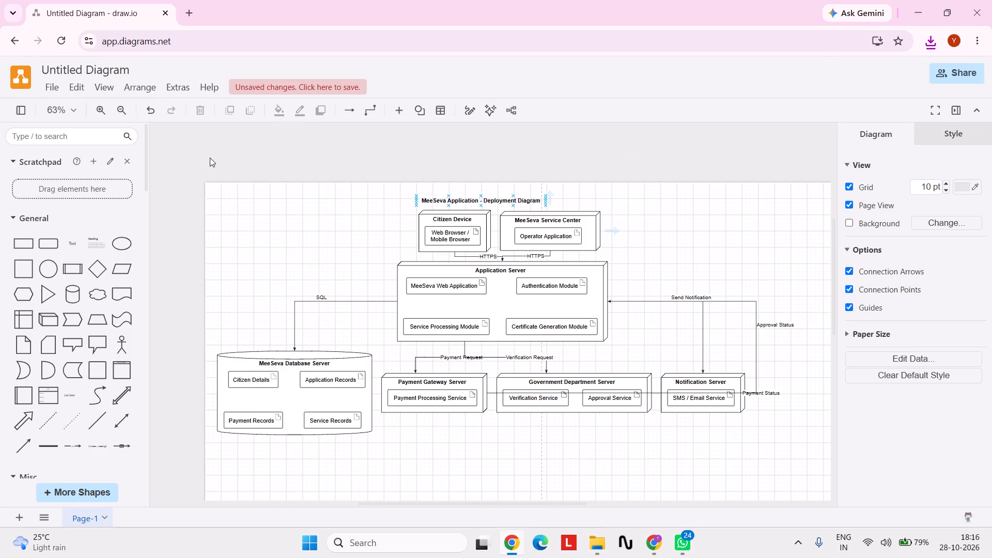
Delete the entire MeeSeva deployment diagram from Page-1, clearing the canvas.
{"action": "left_click", "coordinate": [445, 275]}
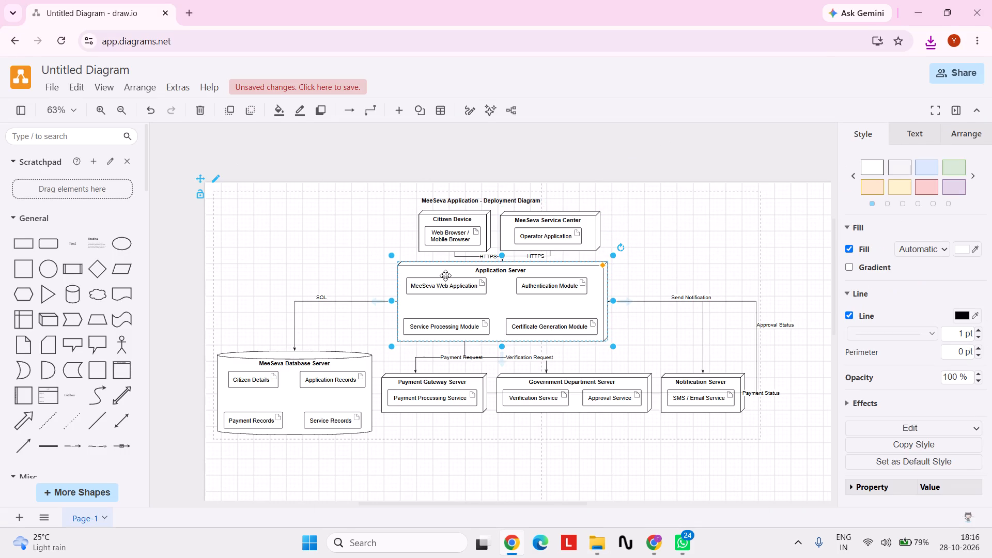
{"action": "key", "text": "ctrl+a"}
{"action": "key", "text": "Delete"}
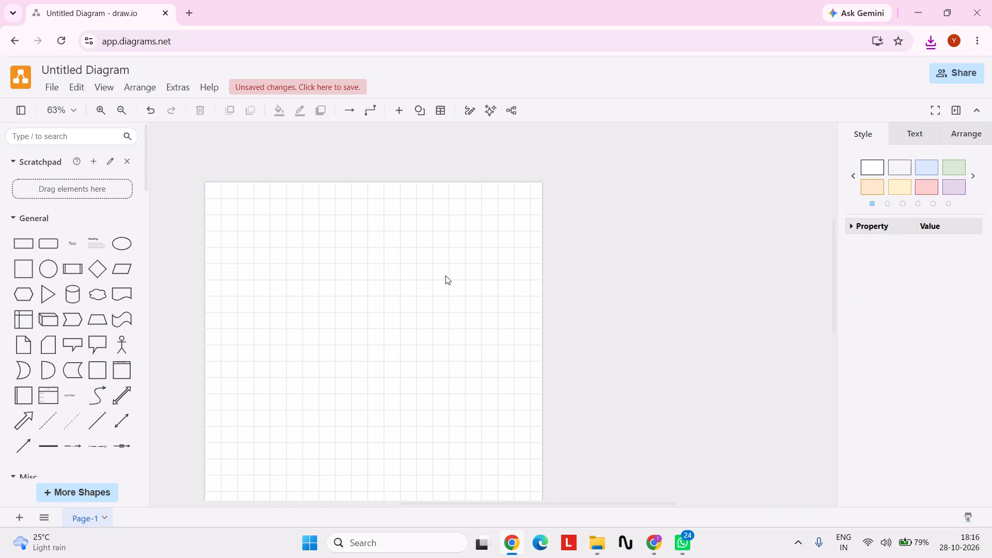
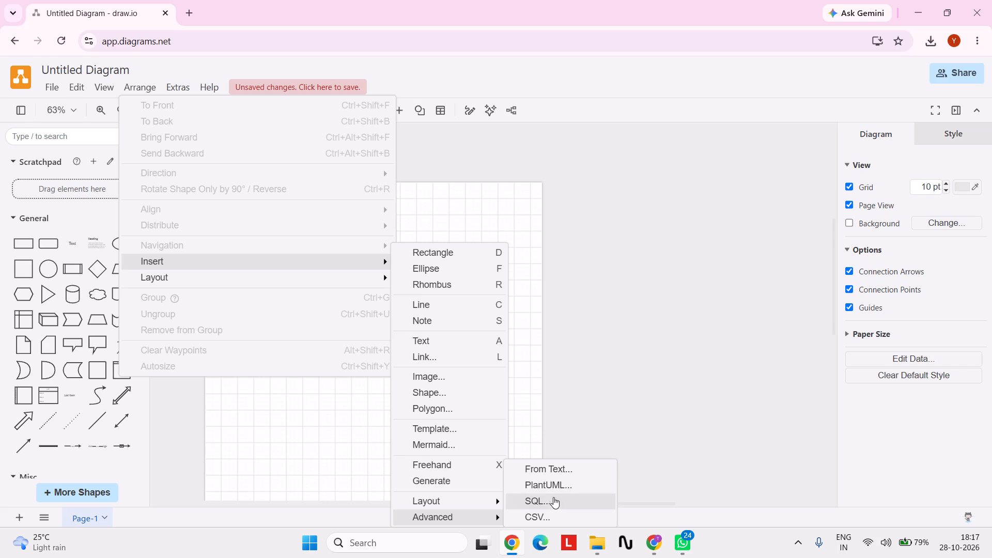
Open the PlantUML code editor to insert another diagram on the blank page.
{"action": "left_click", "coordinate": [556, 482]}
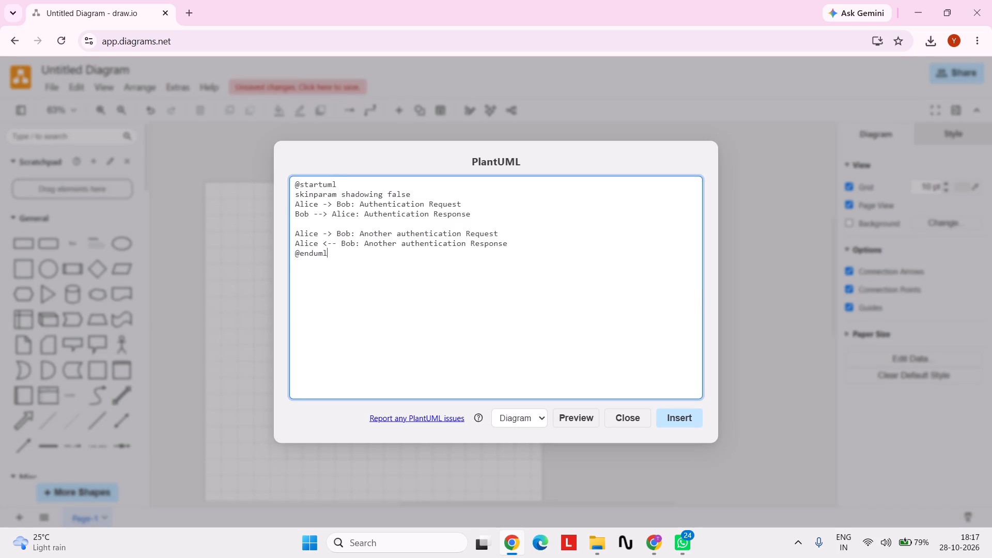
Replace the sample PlantUML code with the copied MeeSeva component diagram code and insert it as a diagram.
{"action": "key", "text": "ctrl+a"}
{"action": "key", "text": "BackSpace"}
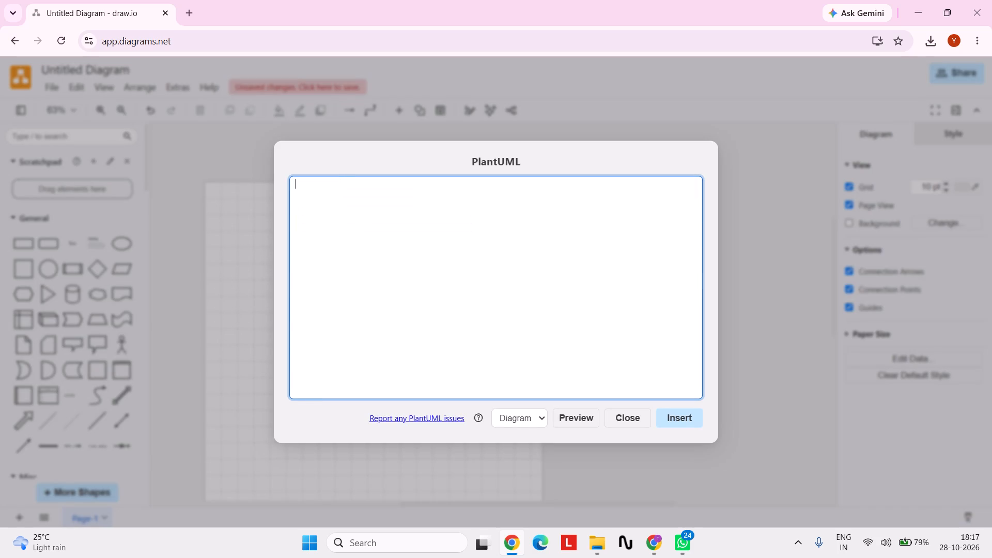
{"action": "key", "text": "ctrl+v"}
{"action": "left_click", "coordinate": [676, 415]}
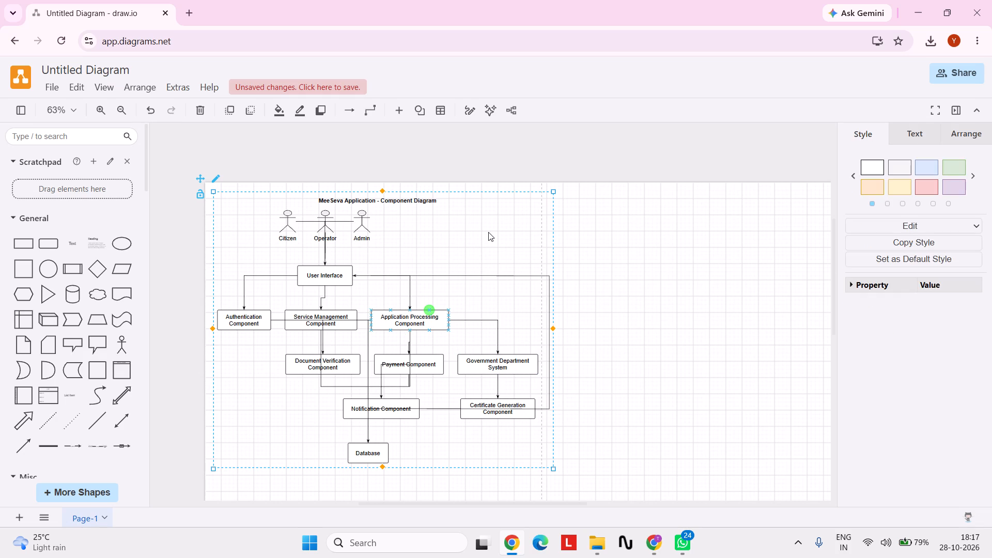
Start saving the component diagram as an XML .drawio file for Download, replacing the default name with one beginning "24".
{"action": "key", "text": "ctrl+s"}
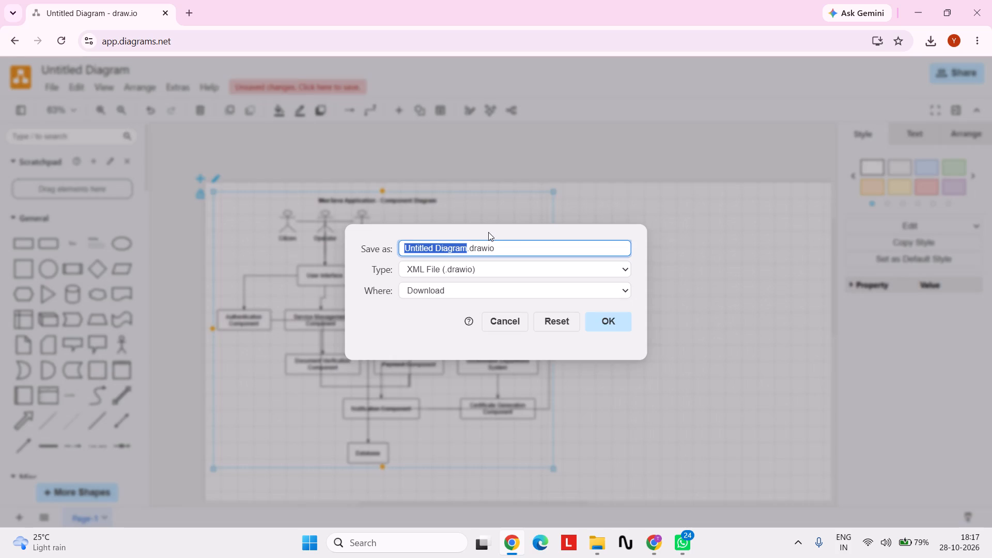
{"action": "key", "text": "BackSpace"}
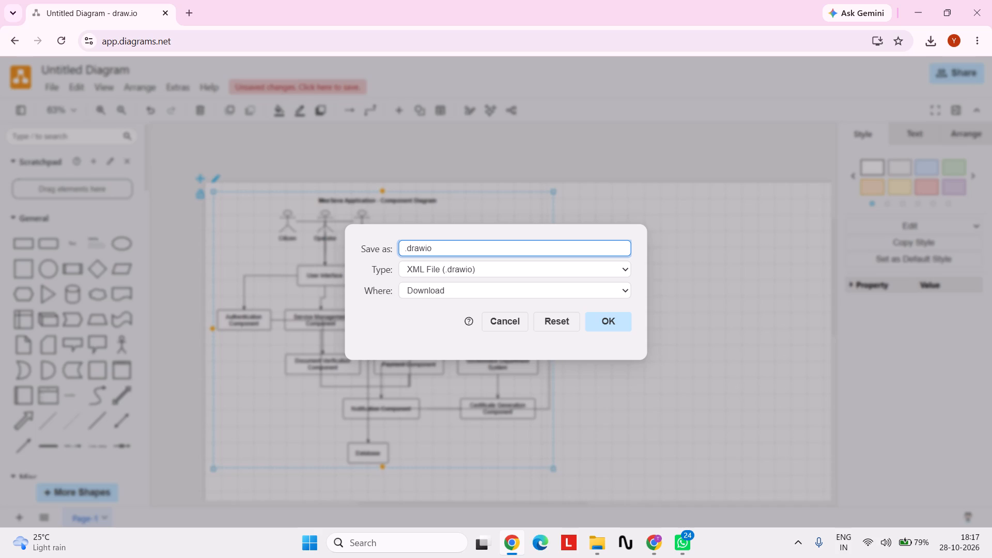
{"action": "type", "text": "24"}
Complete the file name with the rest of the registration number plus "_Component_diagram" and download the .drawio file.
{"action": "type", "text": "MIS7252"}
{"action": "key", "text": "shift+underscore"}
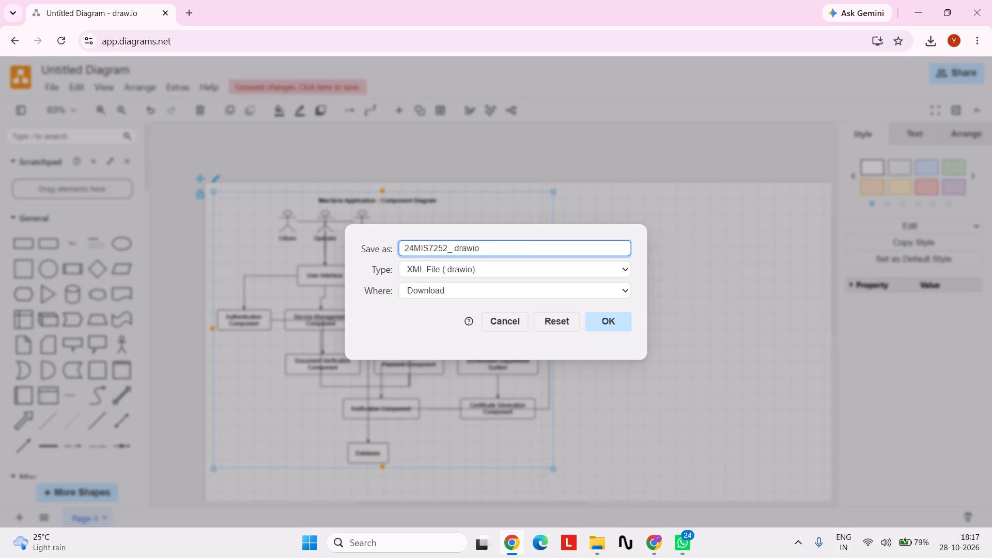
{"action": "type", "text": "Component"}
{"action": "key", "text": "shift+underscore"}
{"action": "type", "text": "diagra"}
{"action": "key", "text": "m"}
{"action": "left_click", "coordinate": [618, 321]}
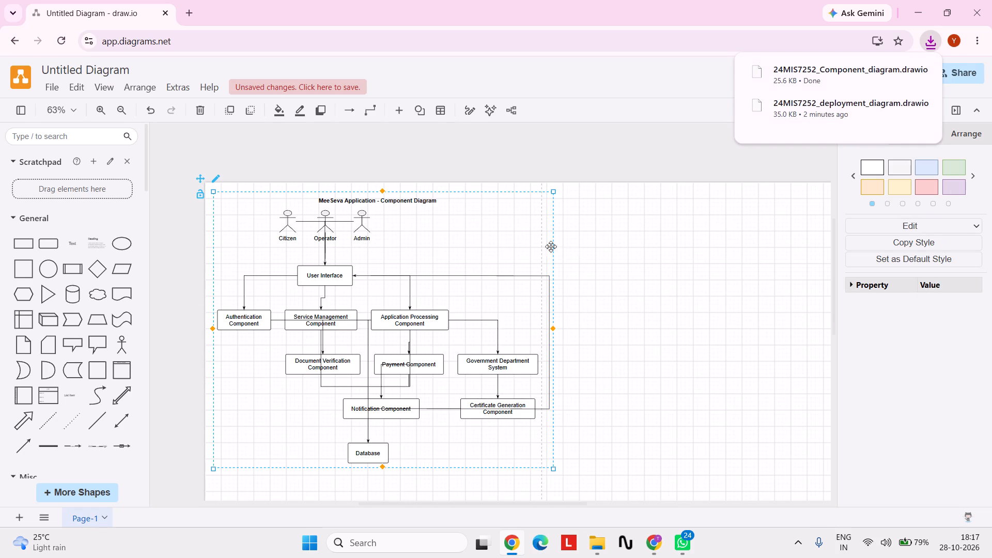
Delete the entire MeeSeva component diagram from the page.
{"action": "key", "text": "ctrl+a"}
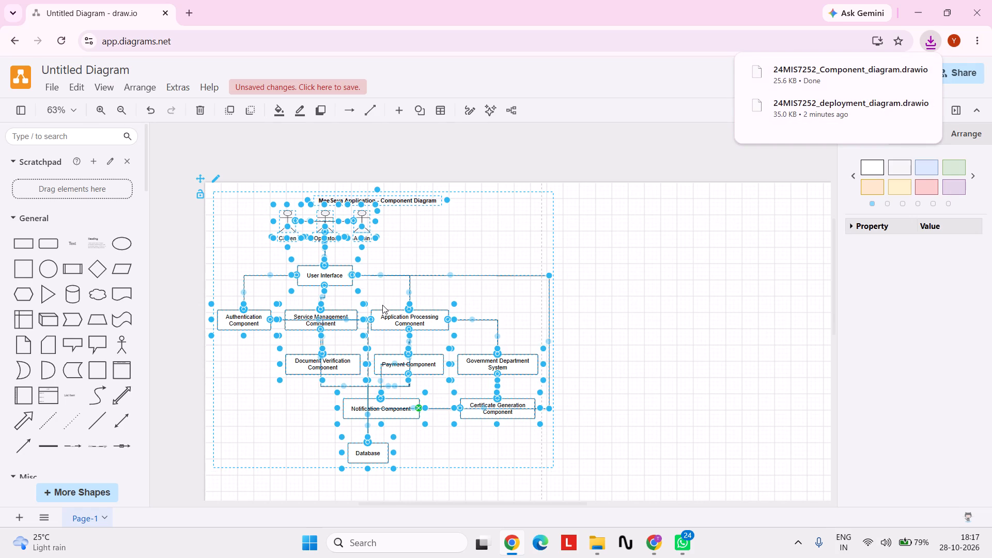
{"action": "key", "text": "Delete"}
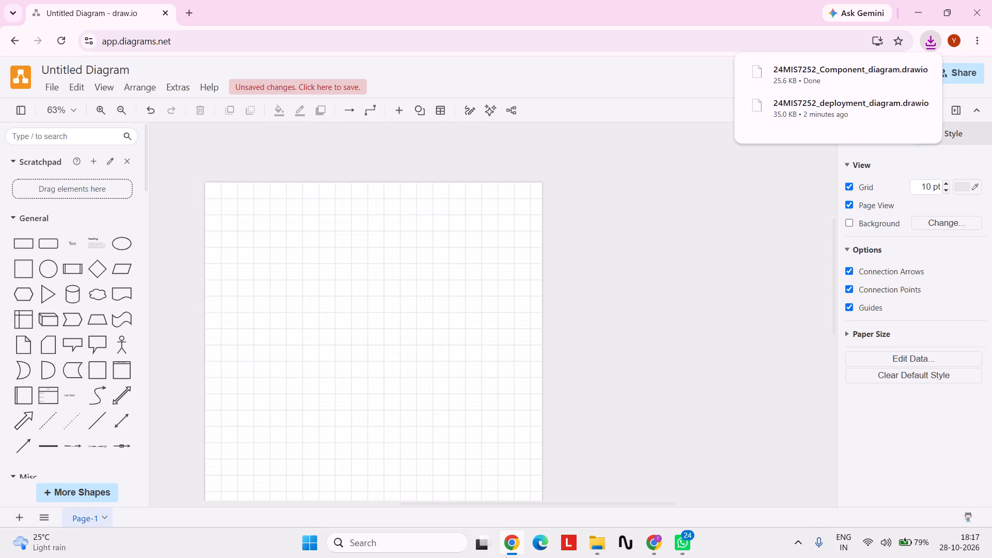
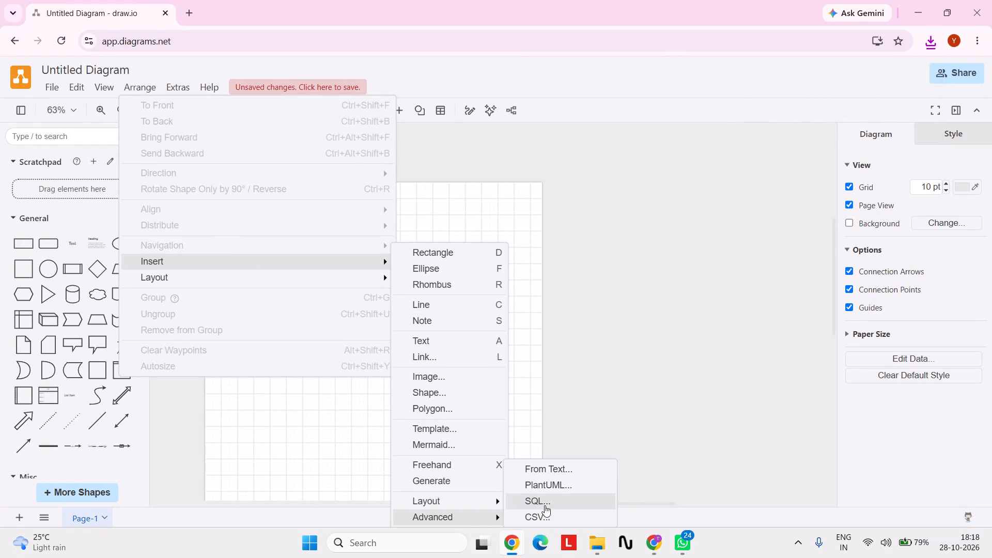
Open the PlantUML insert dialog and replace the sample code with the copied MeeSeva application state diagram code.
{"action": "left_click", "coordinate": [561, 479]}
{"action": "left_click", "coordinate": [499, 334]}
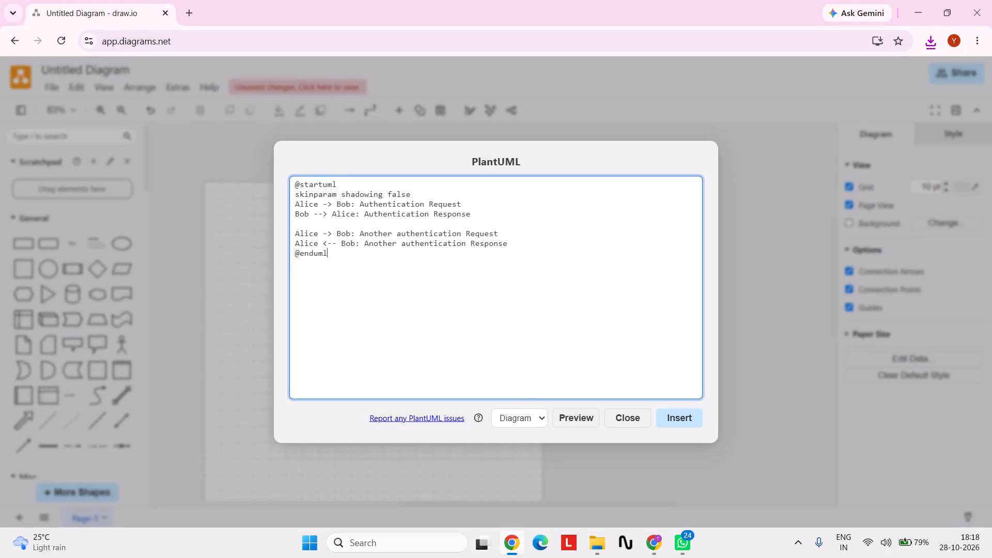
{"action": "key", "text": "ctrl+a"}
{"action": "key", "text": "BackSpace"}
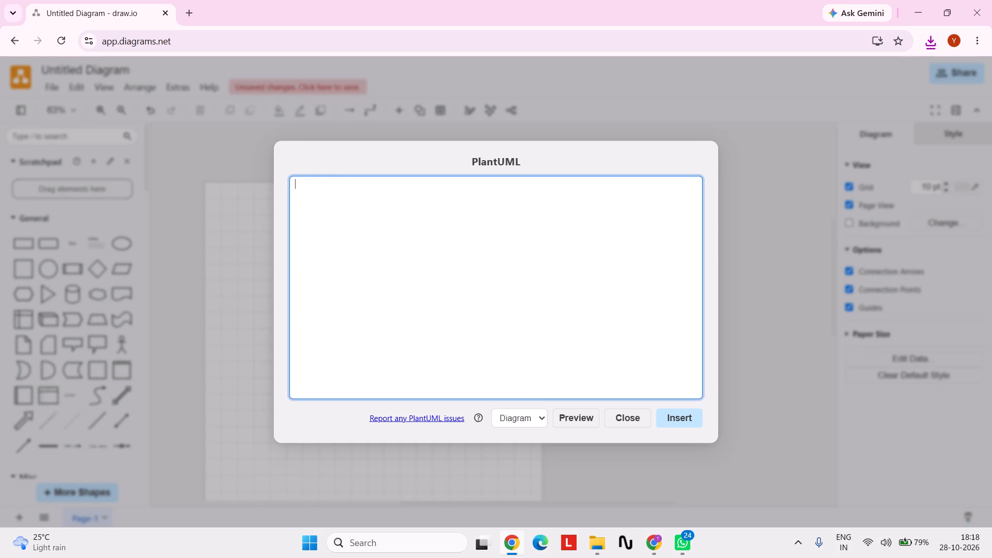
{"action": "key", "text": "ctrl+v"}
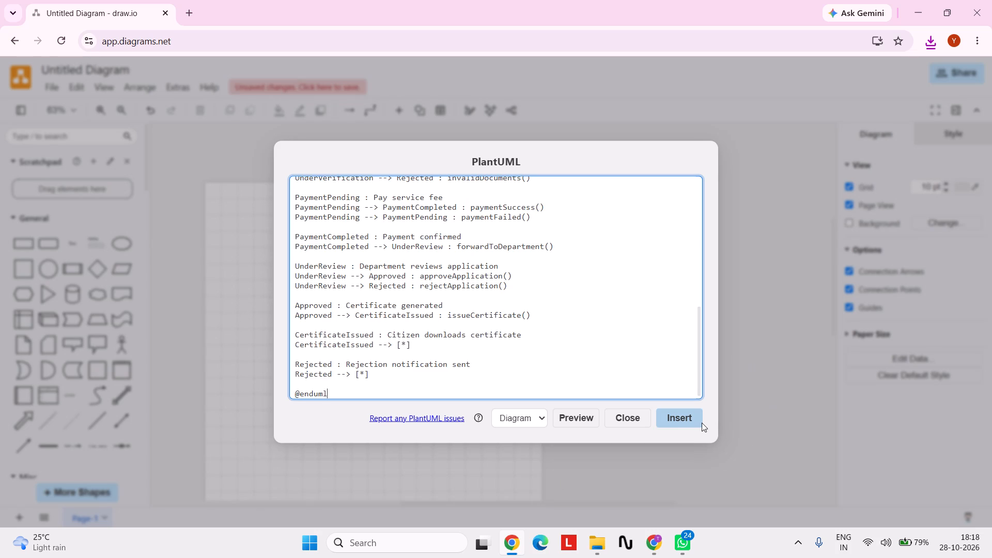
Insert the MeeSeva state machine PlantUML code as a diagram.
{"action": "left_click", "coordinate": [702, 423]}
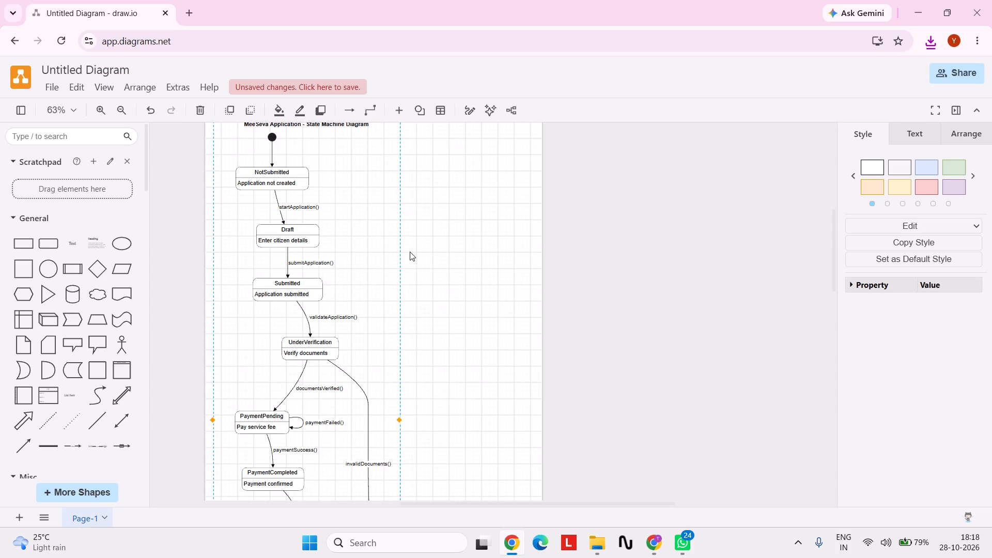
Start saving the state machine diagram as an XML .drawio file for Download, named with the student ID followed by "_State".
{"action": "key", "text": "ctrl+s"}
{"action": "key", "text": "BackSpace"}
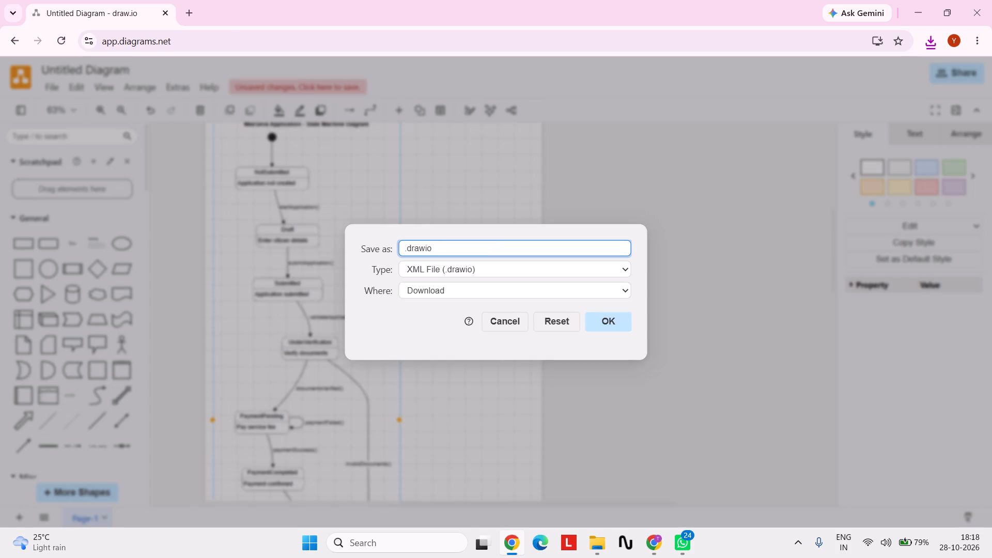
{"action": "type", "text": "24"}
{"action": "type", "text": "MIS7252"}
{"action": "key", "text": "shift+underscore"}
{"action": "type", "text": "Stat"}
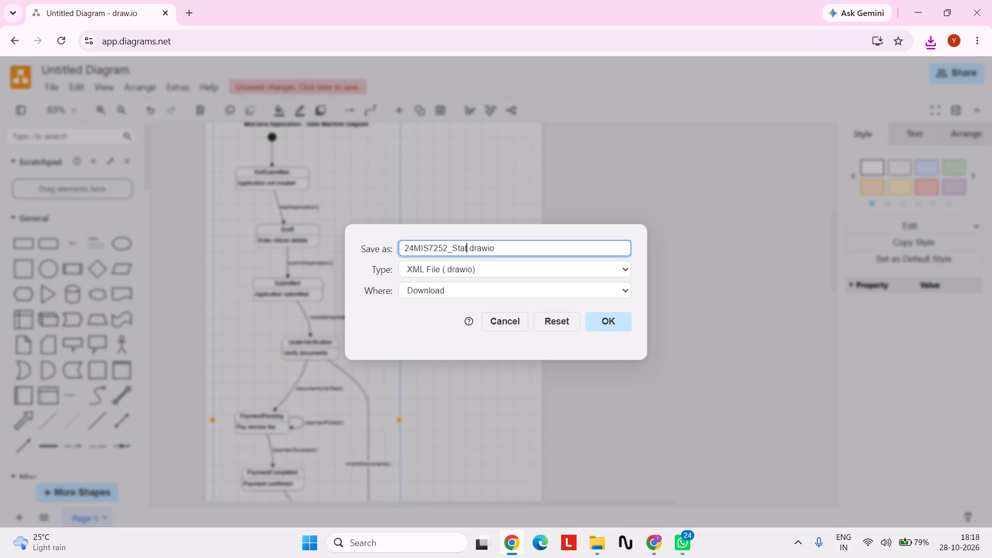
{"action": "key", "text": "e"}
Complete the file name as the registration number followed by "_State_Machine_diagram" and download the .drawio file.
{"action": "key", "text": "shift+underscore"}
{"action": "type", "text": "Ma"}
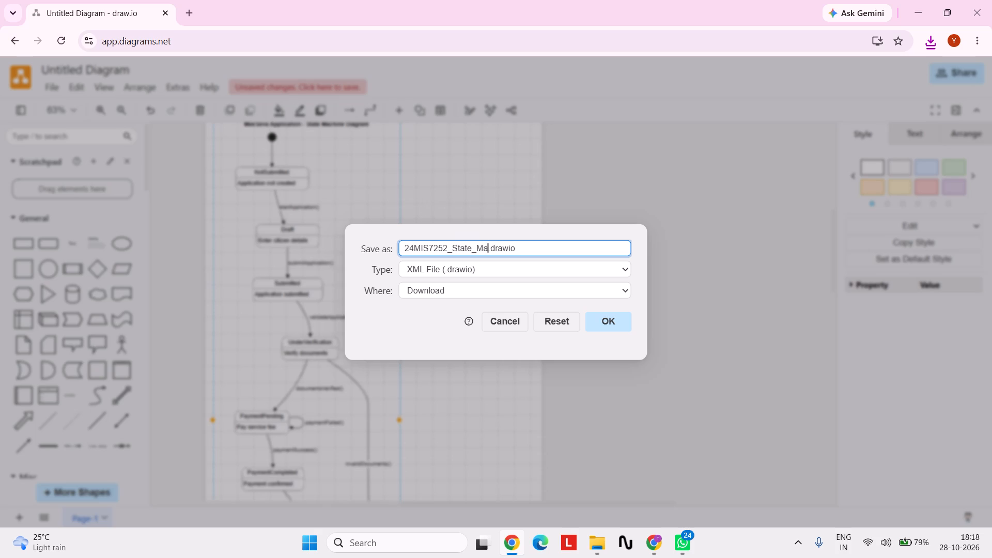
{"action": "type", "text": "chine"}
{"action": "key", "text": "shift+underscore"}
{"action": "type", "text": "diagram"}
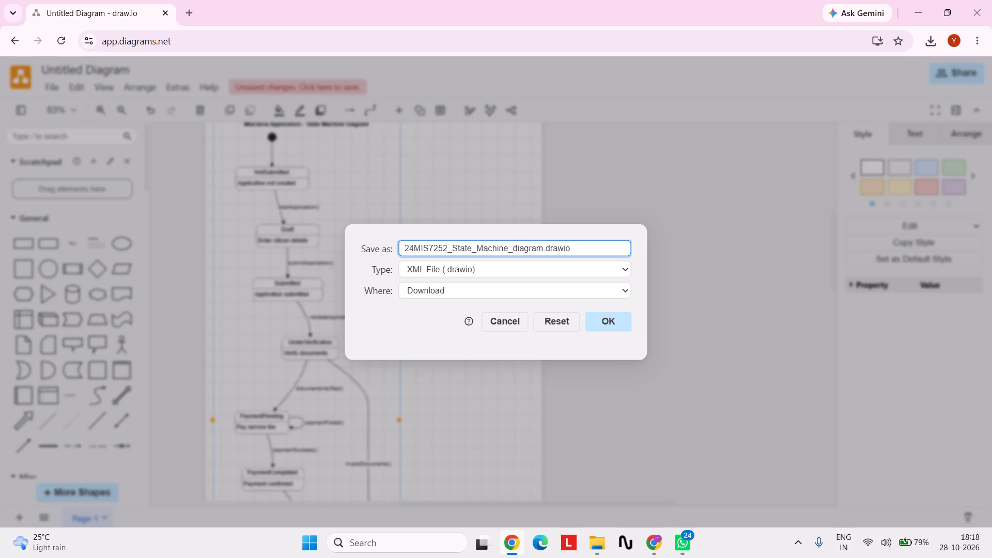
{"action": "left_click", "coordinate": [602, 326]}
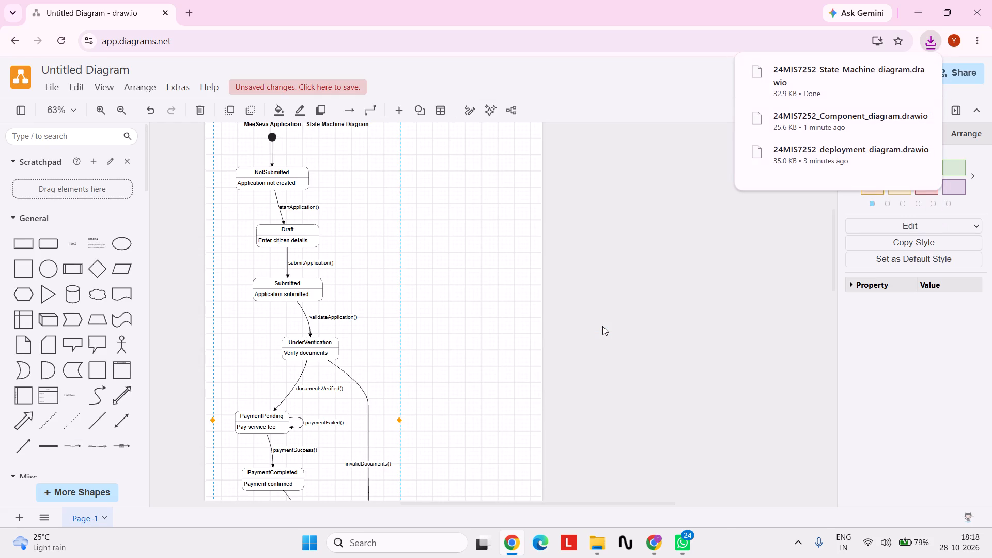
Delete the entire MeeSeva state machine diagram from the canvas.
{"action": "left_click", "coordinate": [335, 178]}
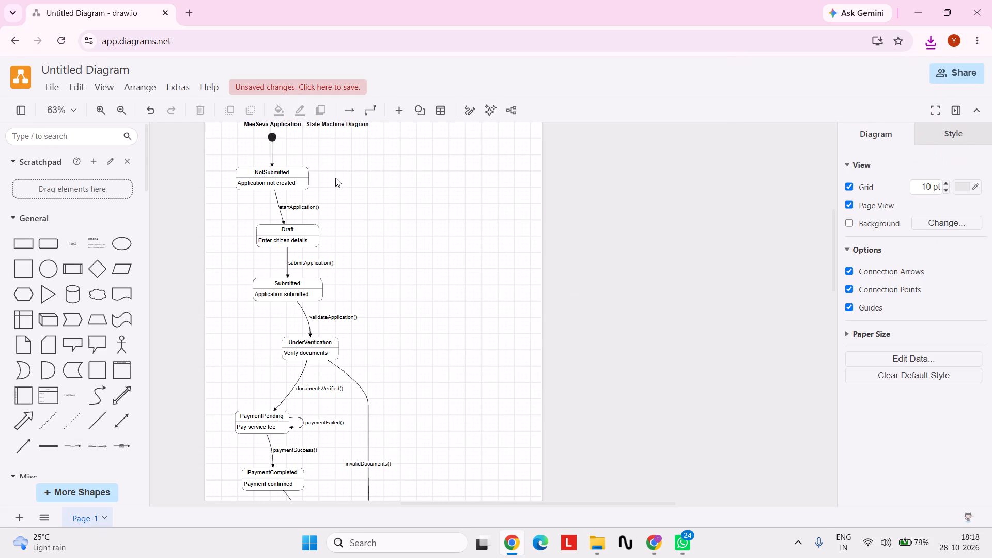
{"action": "key", "text": "ctrl+a"}
{"action": "key", "text": "Delete"}
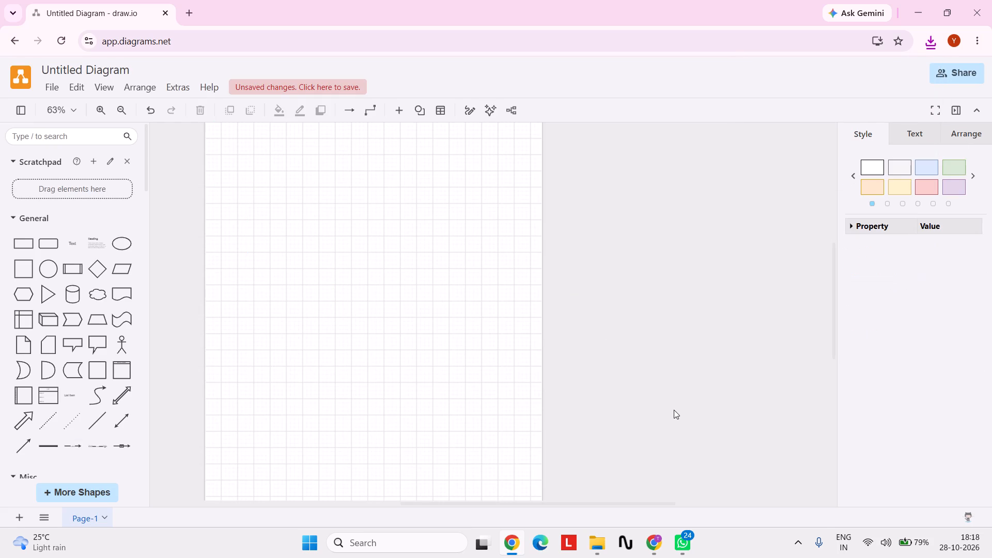
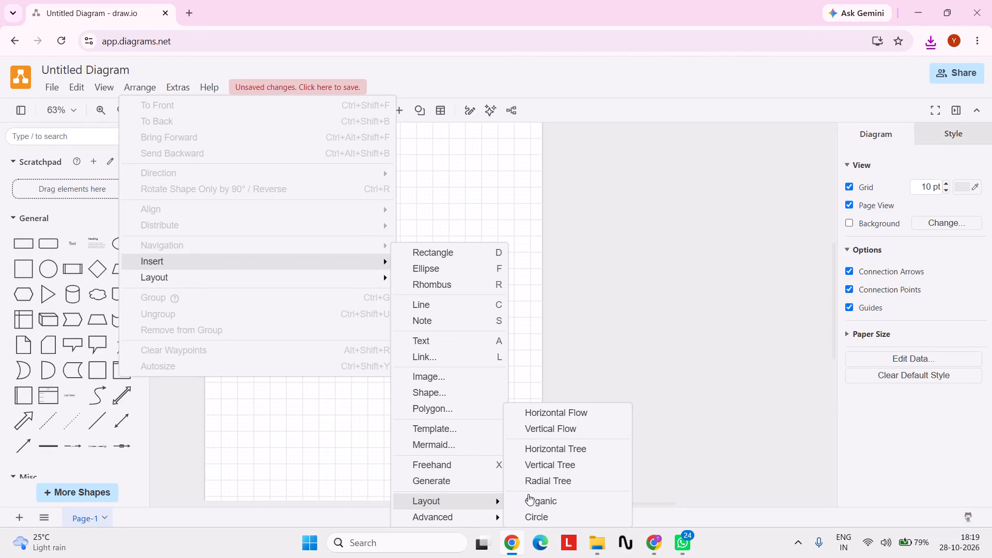
Open the PlantUML code editor and replace the sample code with the copied MeeSeva activity diagram code.
{"action": "left_click", "coordinate": [565, 486]}
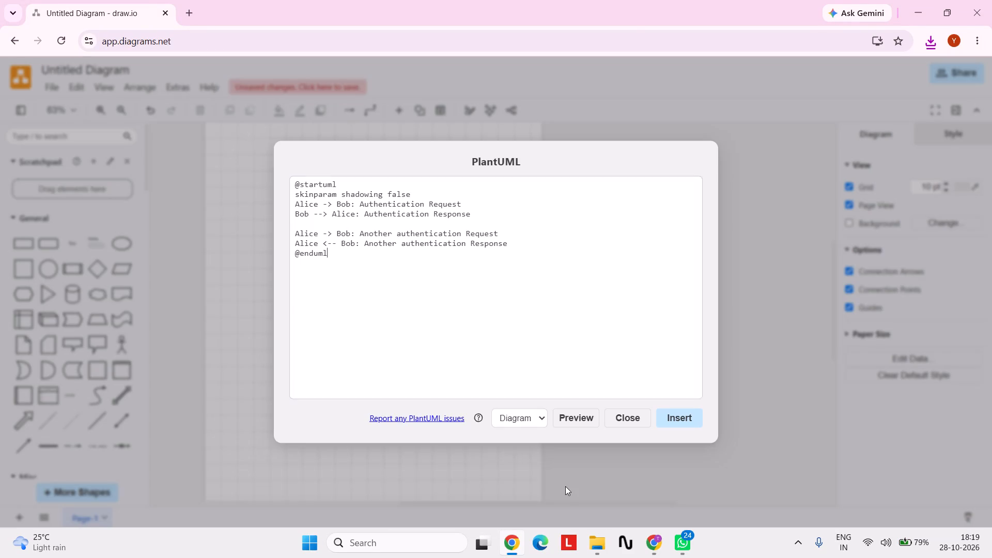
{"action": "key", "text": "ctrl+a"}
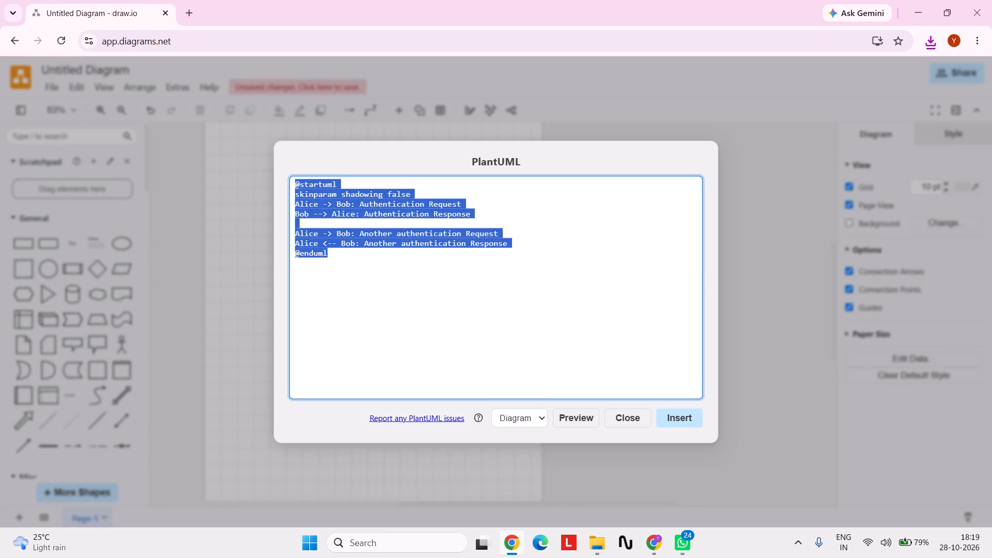
{"action": "key", "text": "BackSpace"}
{"action": "key", "text": "ctrl+v"}
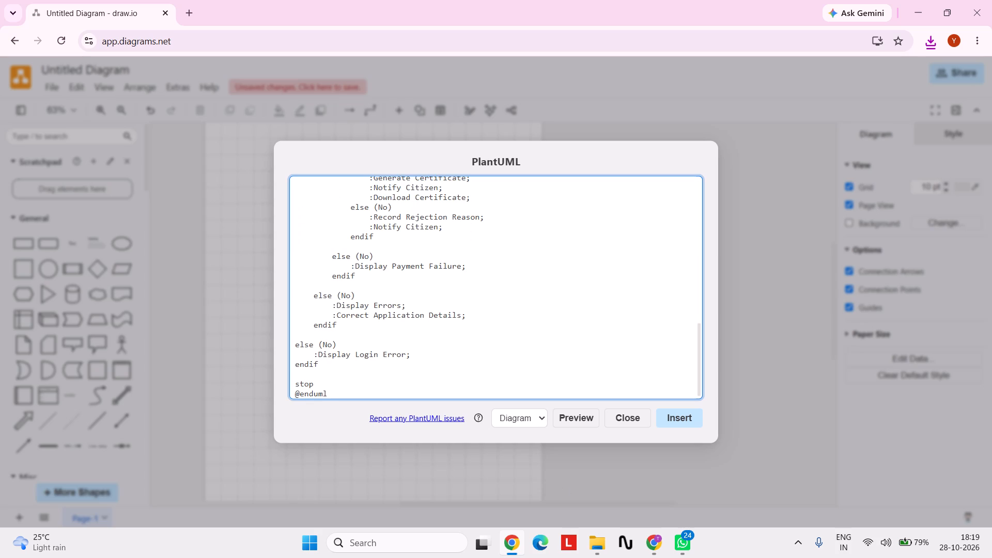
Insert the MeeSeva activity diagram PlantUML code as a diagram.
{"action": "left_click", "coordinate": [692, 423]}
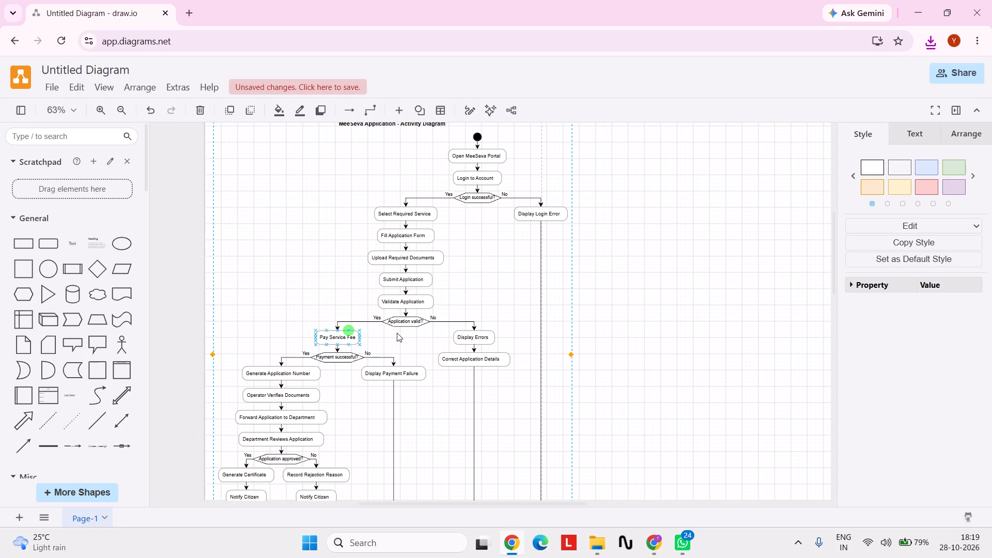
Save the activity diagram as an XML .drawio file to Download, named with the student ID followed by "_Activity_diagram".
{"action": "key", "text": "ctrl+s"}
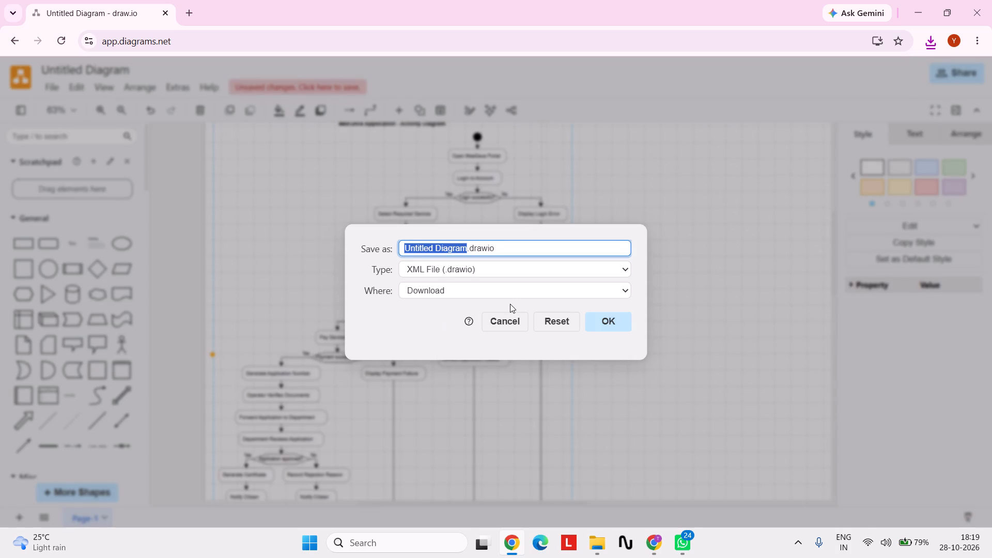
{"action": "key", "text": "BackSpace"}
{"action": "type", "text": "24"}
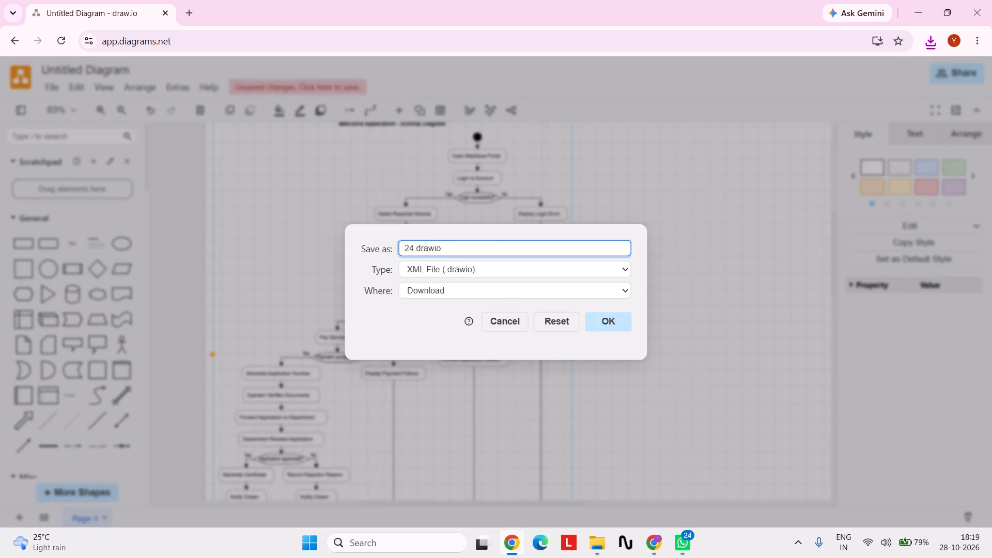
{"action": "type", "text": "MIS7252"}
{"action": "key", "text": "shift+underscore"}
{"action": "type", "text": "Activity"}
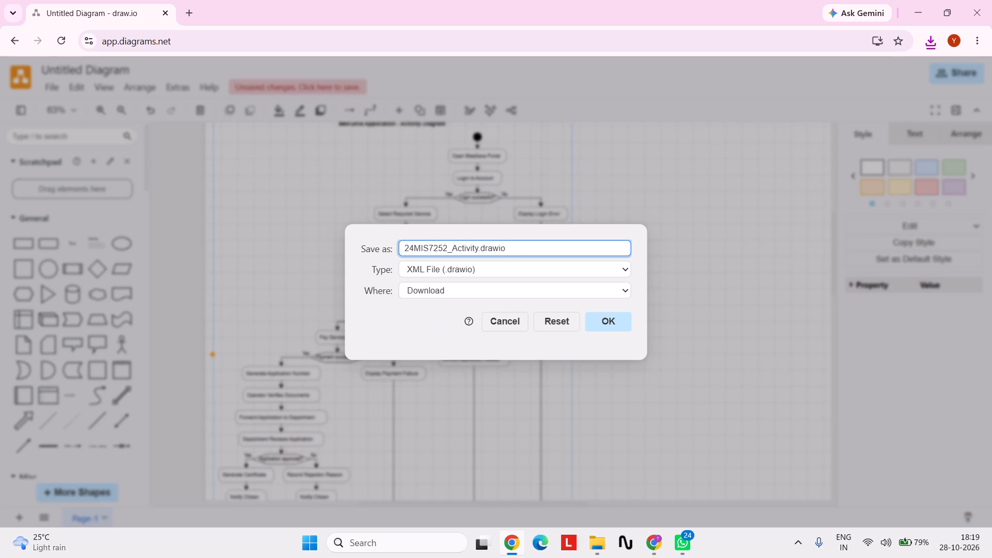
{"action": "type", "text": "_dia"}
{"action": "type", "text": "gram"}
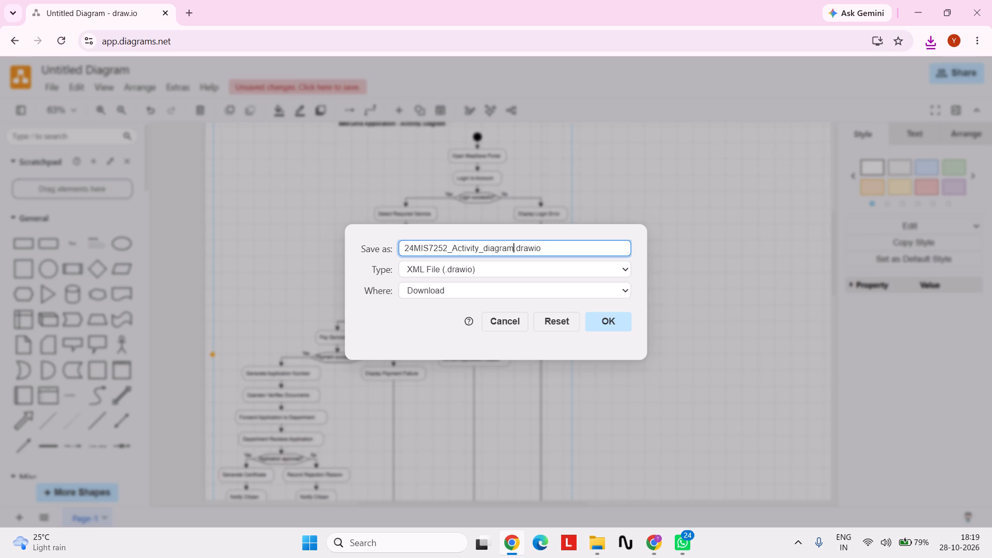
{"action": "left_click", "coordinate": [606, 322]}
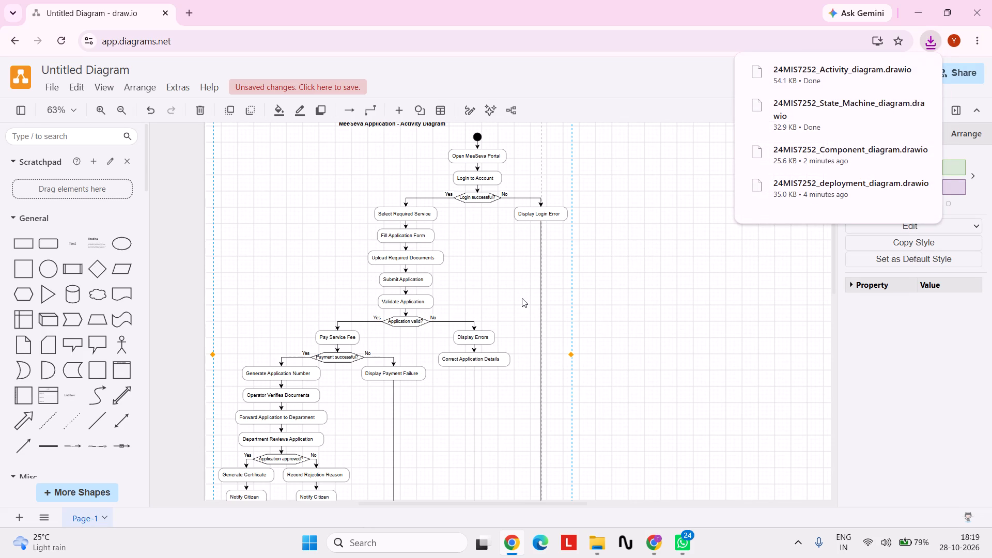
Delete the entire activity diagram from the canvas.
{"action": "left_click", "coordinate": [501, 265]}
{"action": "key", "text": "ctrl+a"}
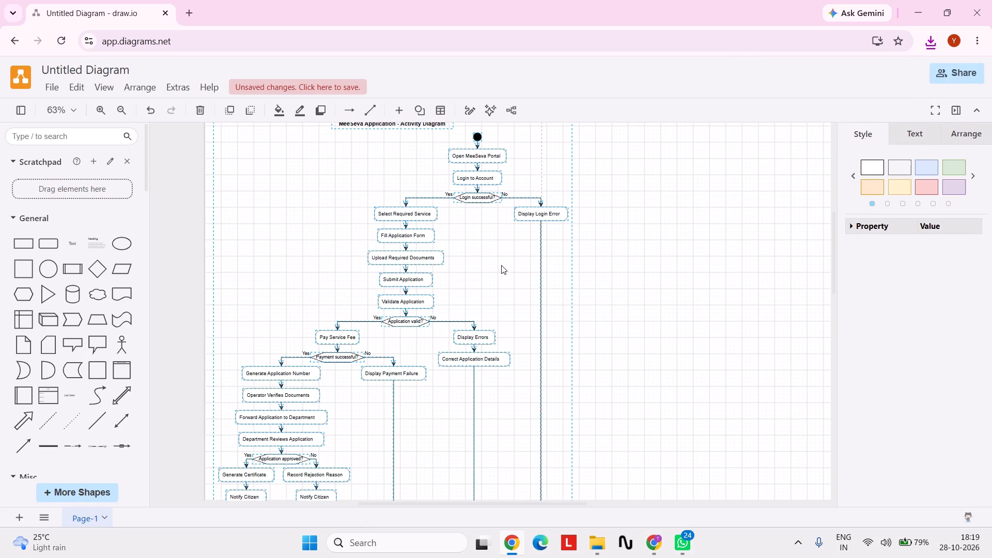
{"action": "key", "text": "Delete"}
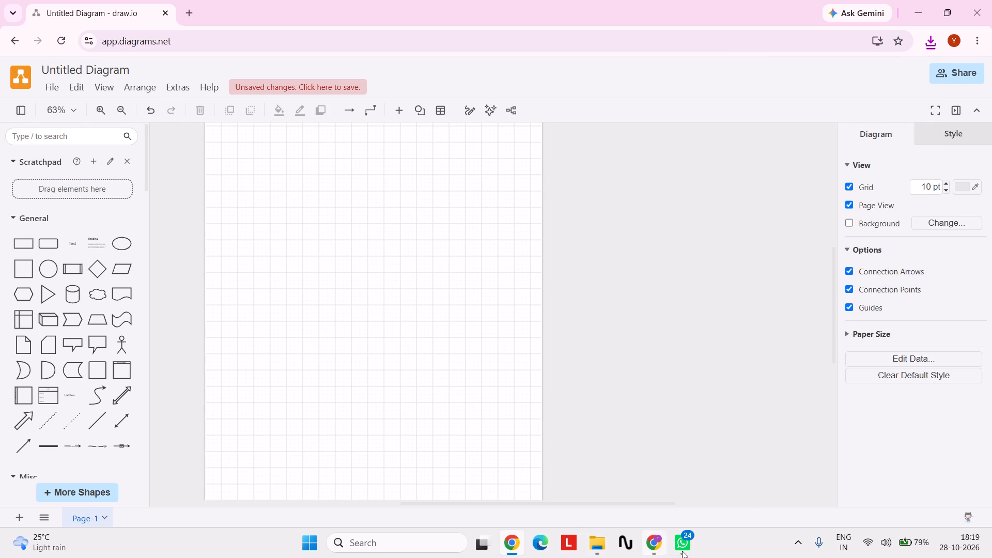
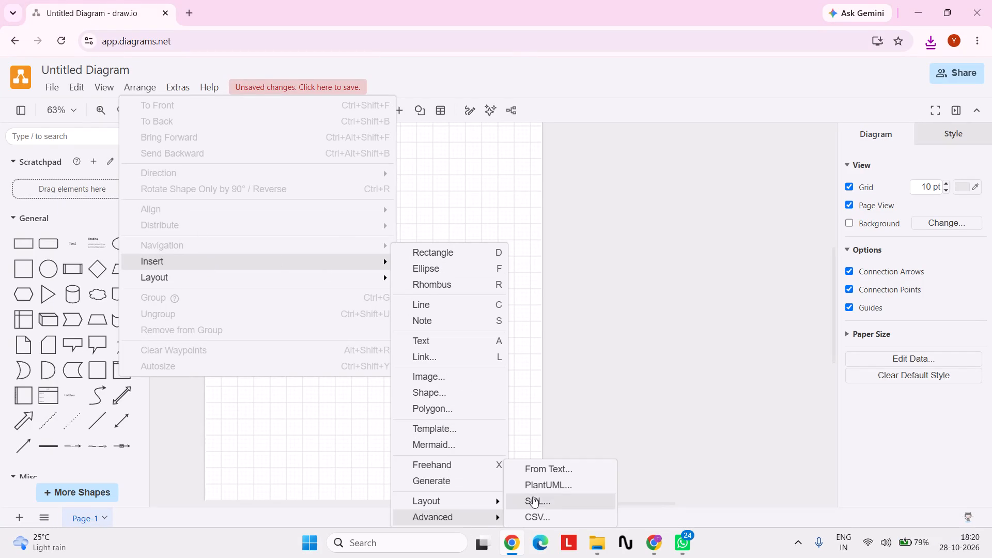
Replace the sample PlantUML code with the copied MeeSeva sequence diagram code and insert it as a diagram.
{"action": "left_click", "coordinate": [548, 489]}
{"action": "left_click", "coordinate": [495, 345]}
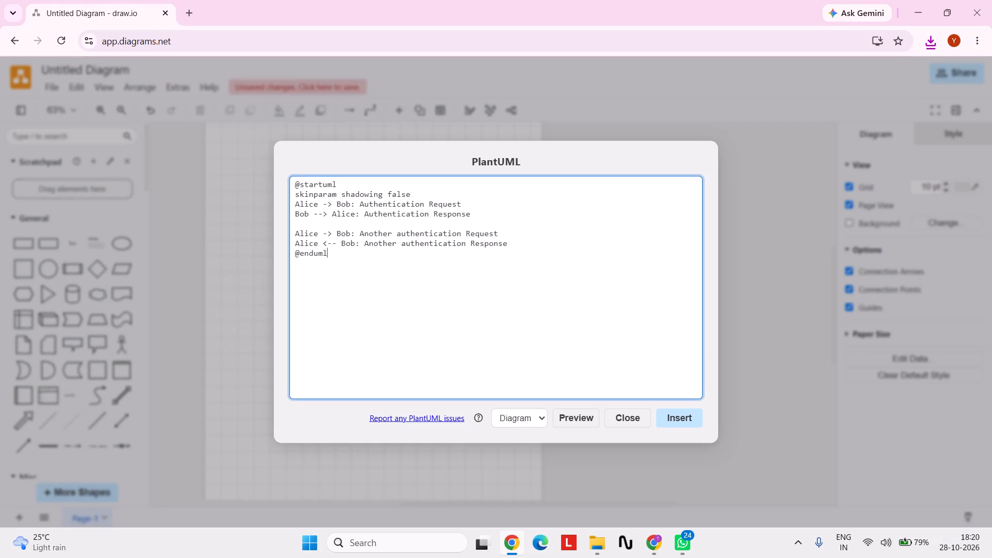
{"action": "key", "text": "ctrl+a"}
{"action": "key", "text": "BackSpace"}
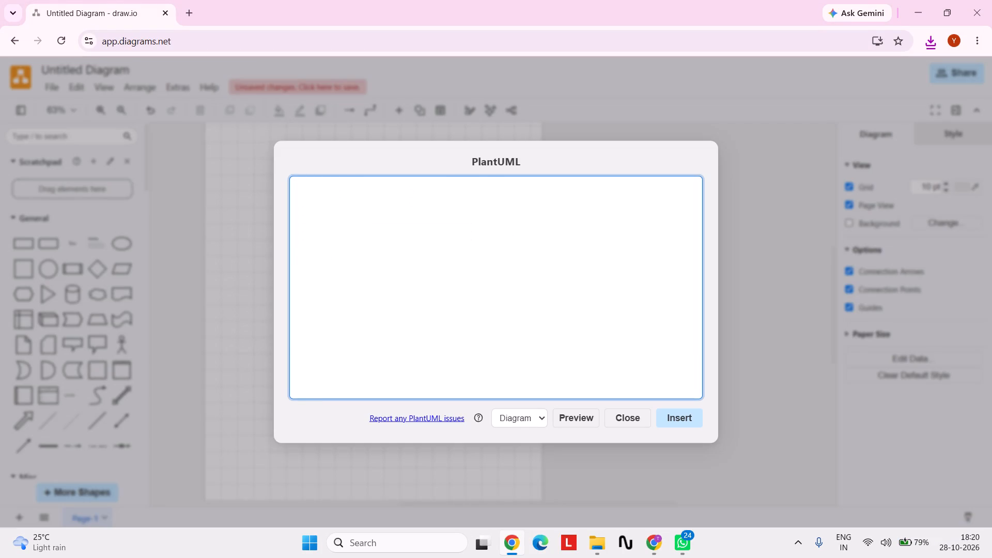
{"action": "key", "text": "ctrl+v"}
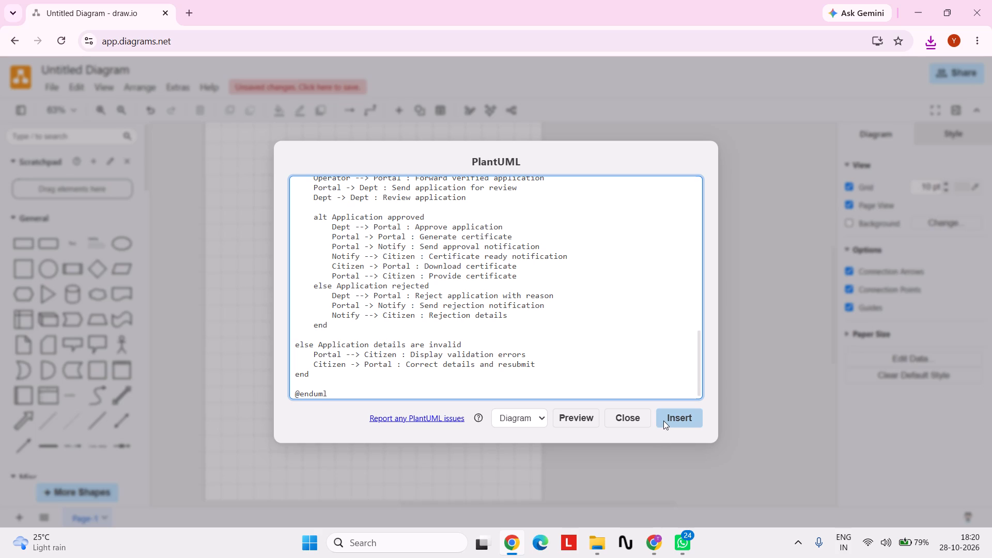
{"action": "left_click", "coordinate": [663, 421]}
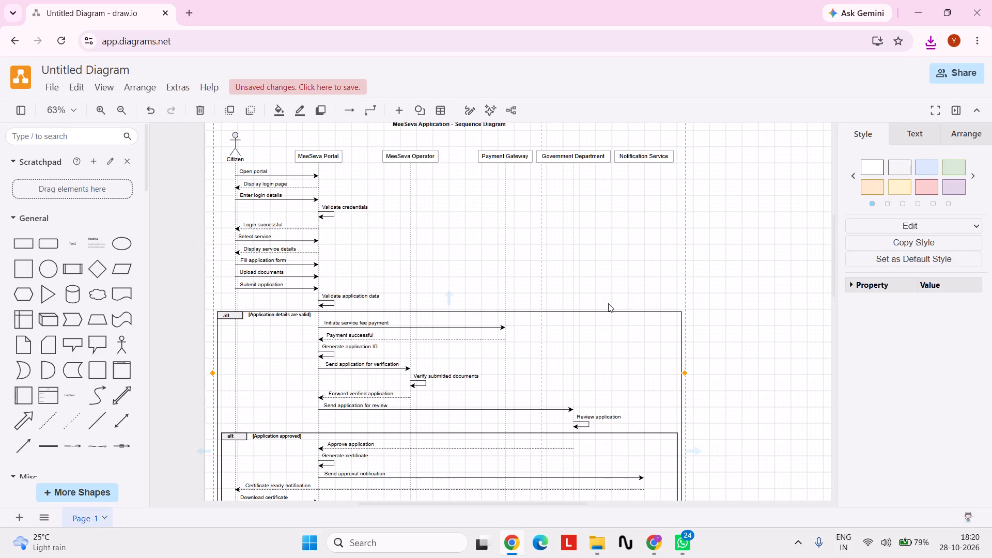
Start saving the sequence diagram as an XML .drawio file to Download, with a name beginning with the student ID and an underscore.
{"action": "key", "text": "ctrl+s"}
{"action": "key", "text": "BackSpace"}
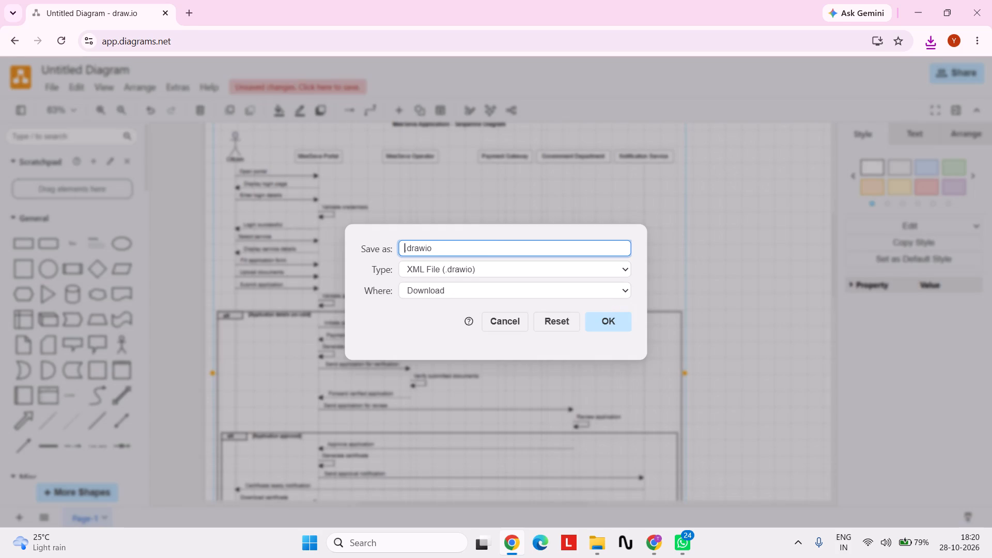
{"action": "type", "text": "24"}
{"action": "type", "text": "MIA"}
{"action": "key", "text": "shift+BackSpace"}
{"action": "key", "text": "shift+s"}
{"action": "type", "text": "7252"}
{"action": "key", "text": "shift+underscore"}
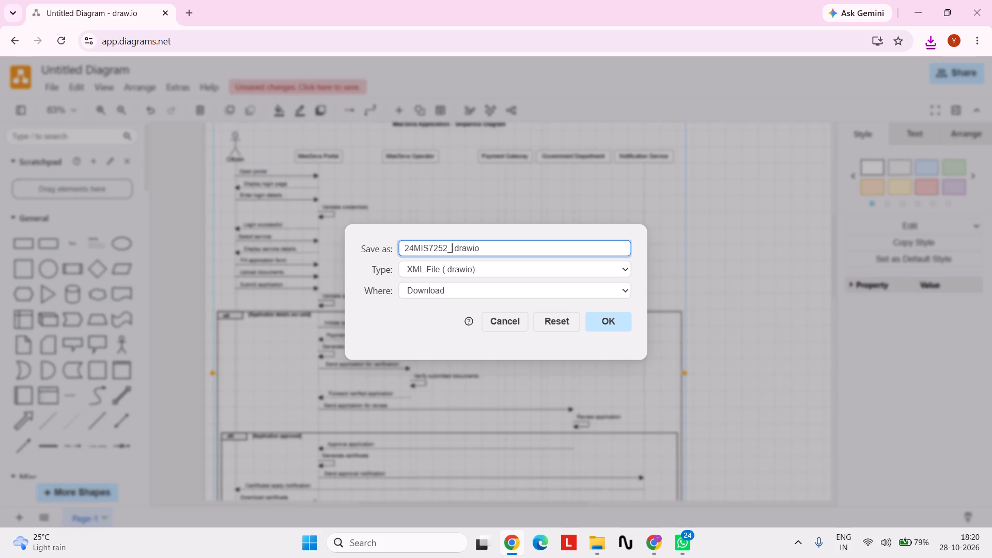
Complete the file name with "Sequence_diagram" after the student ID and save the sequence diagram as an XML .drawio file to Download.
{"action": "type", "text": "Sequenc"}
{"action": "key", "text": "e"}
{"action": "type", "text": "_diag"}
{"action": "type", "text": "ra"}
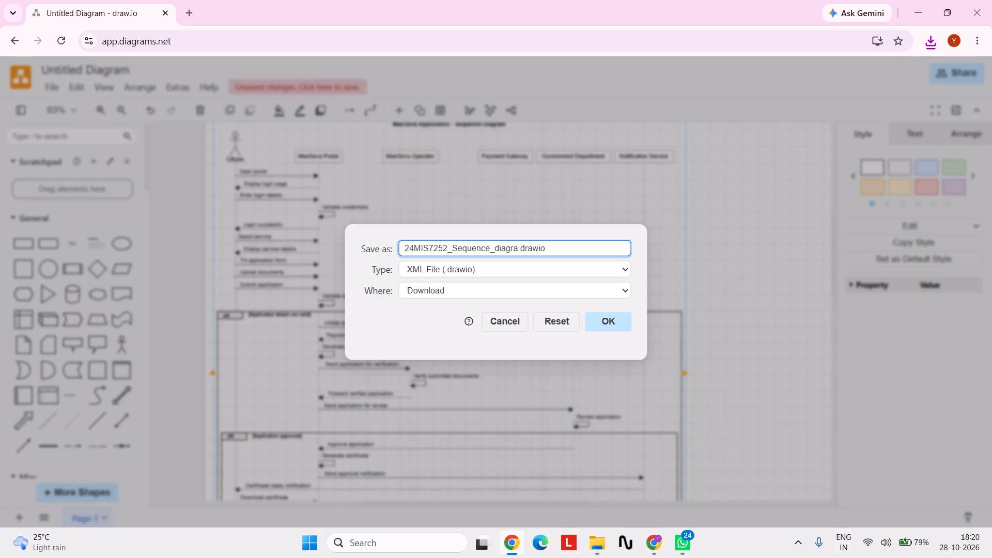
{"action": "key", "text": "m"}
{"action": "left_click", "coordinate": [615, 320]}
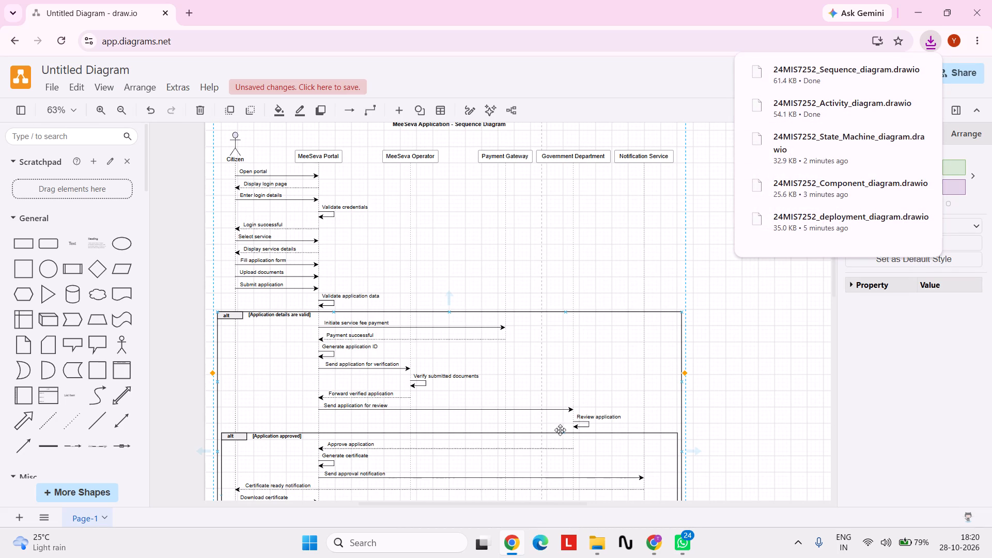
Switch to the Downloads folder in File Explorer.
{"action": "left_click", "coordinate": [595, 538]}
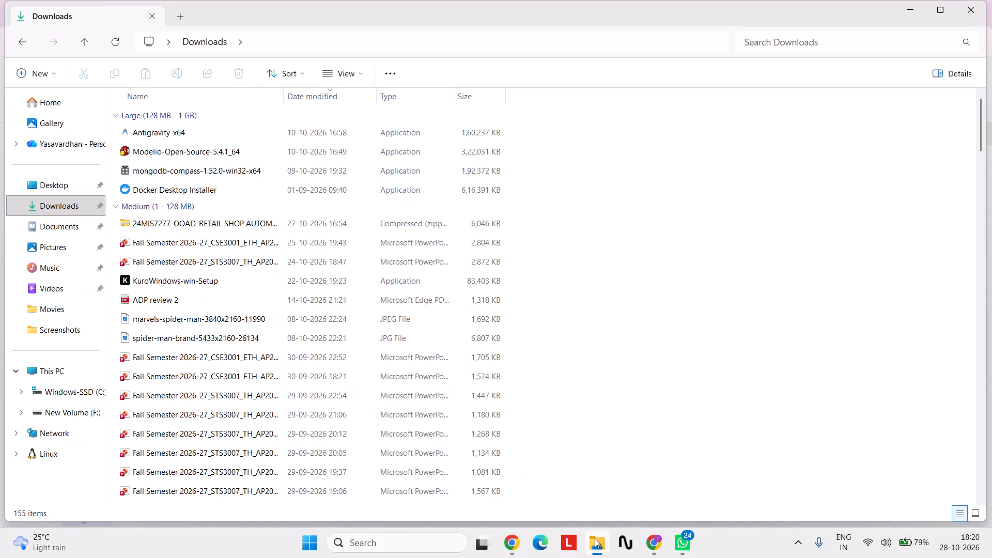
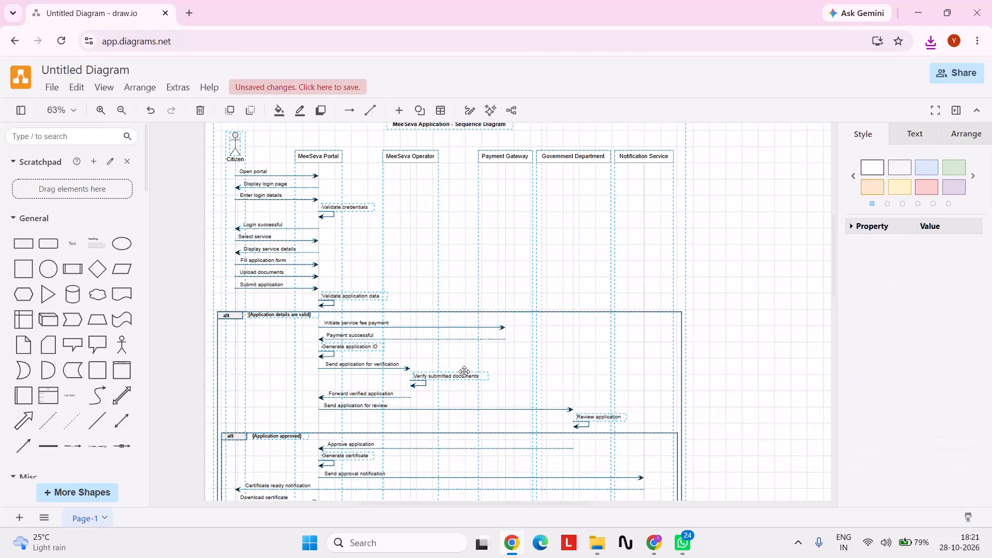
Delete the entire sequence diagram from the canvas.
{"action": "key", "text": "Delete"}
Replace the sample PlantUML code with the copied MeeSeva object diagram code and insert it as a diagram.
{"action": "left_click", "coordinate": [147, 83]}
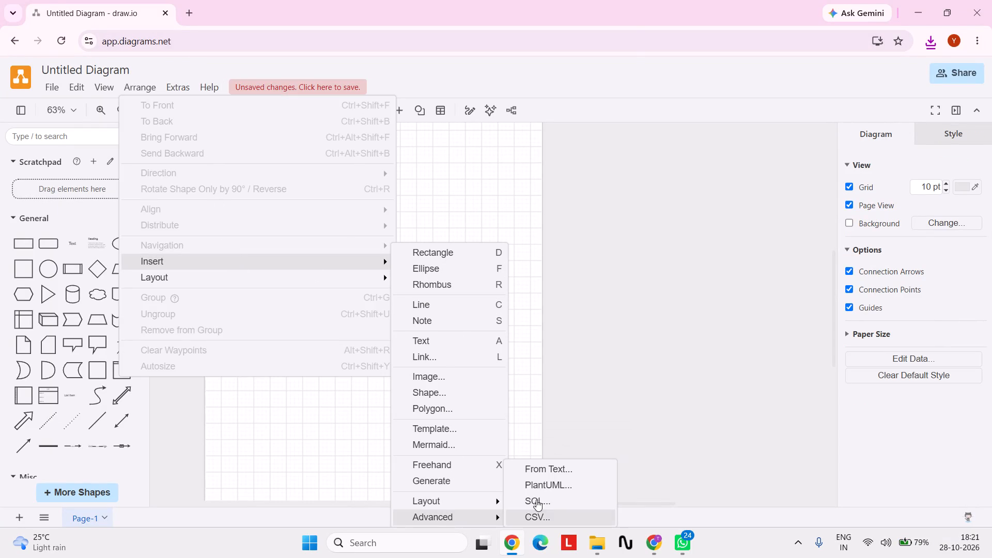
{"action": "left_click", "coordinate": [551, 490]}
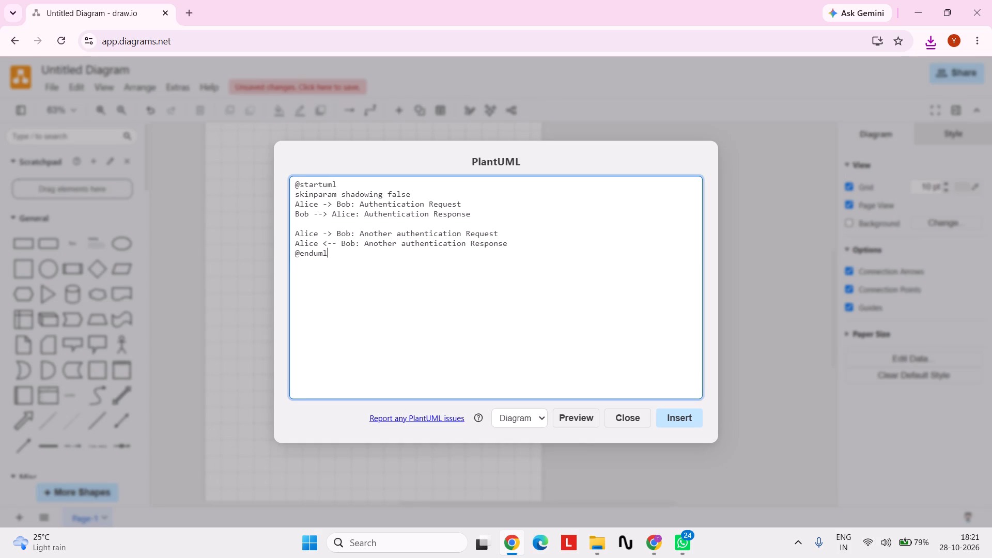
{"action": "key", "text": "ctrl+a"}
{"action": "key", "text": "BackSpace"}
{"action": "key", "text": "ctrl+v"}
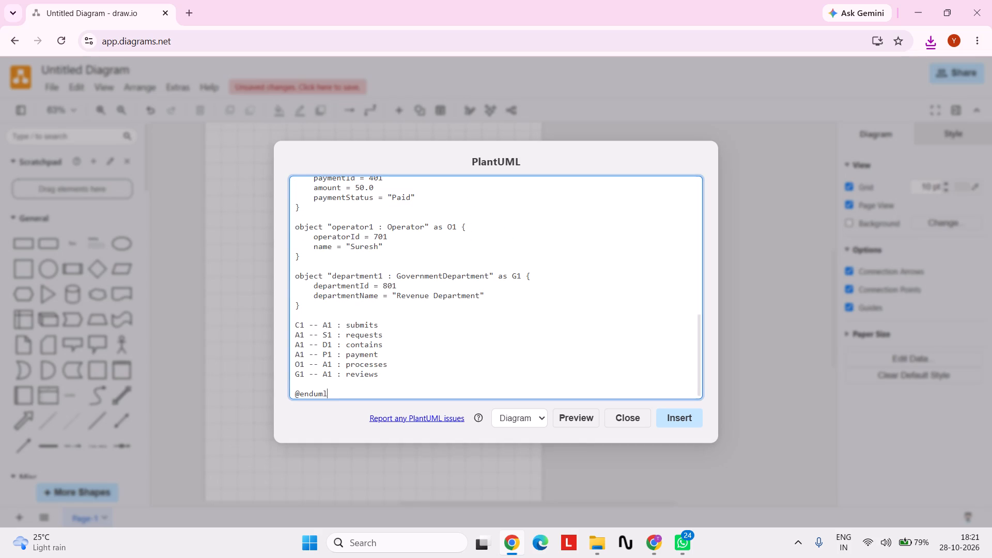
{"action": "left_click", "coordinate": [687, 420]}
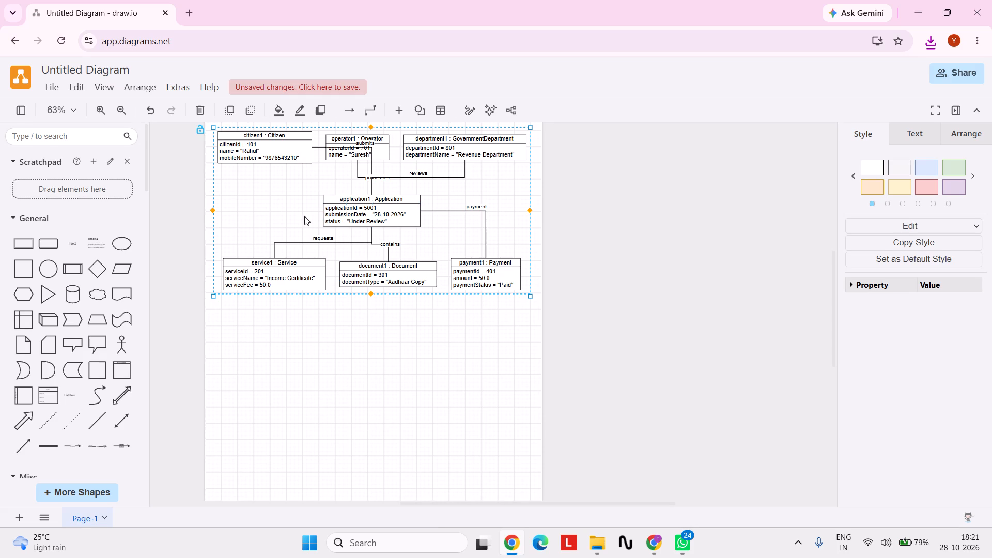
Save the object diagram as an XML .drawio file to Download, named with the student ID followed by "_Object_Diagram".
{"action": "key", "text": "ctrl+s"}
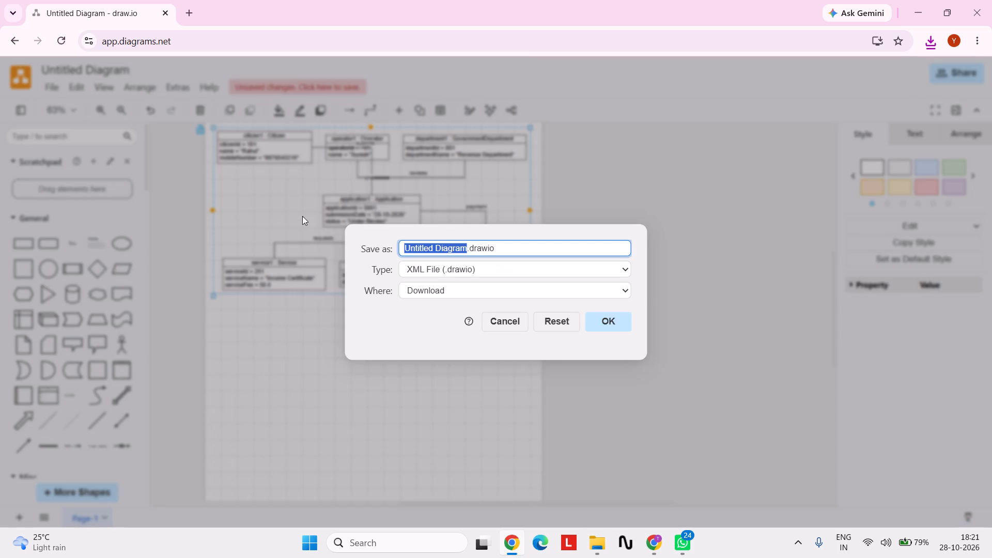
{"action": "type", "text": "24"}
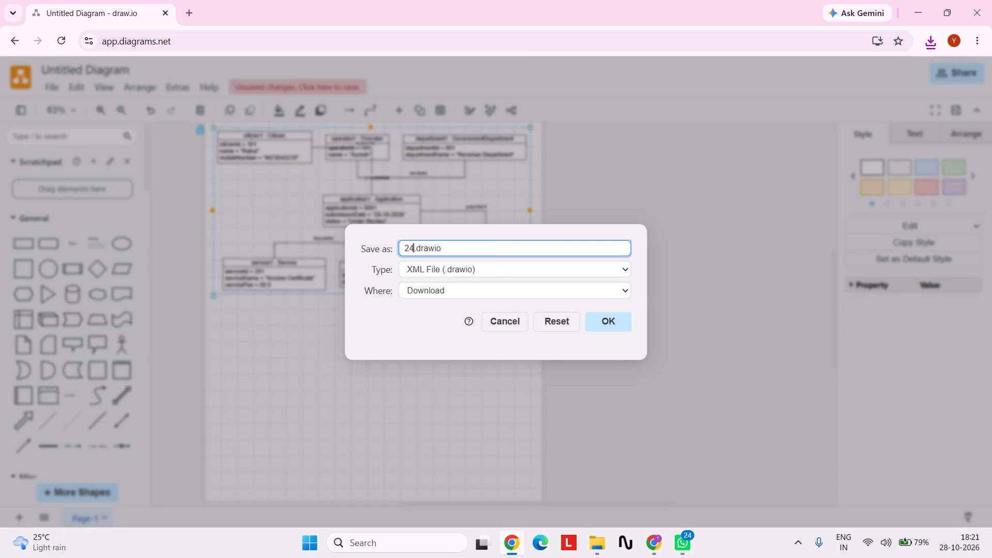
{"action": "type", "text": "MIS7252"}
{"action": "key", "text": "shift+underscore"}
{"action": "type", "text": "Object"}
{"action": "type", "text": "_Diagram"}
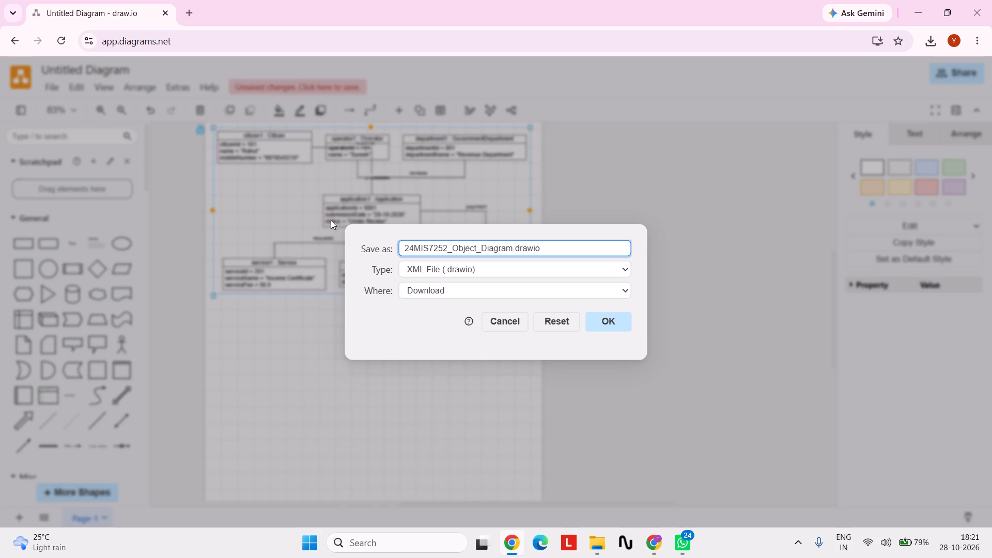
{"action": "left_click", "coordinate": [610, 316]}
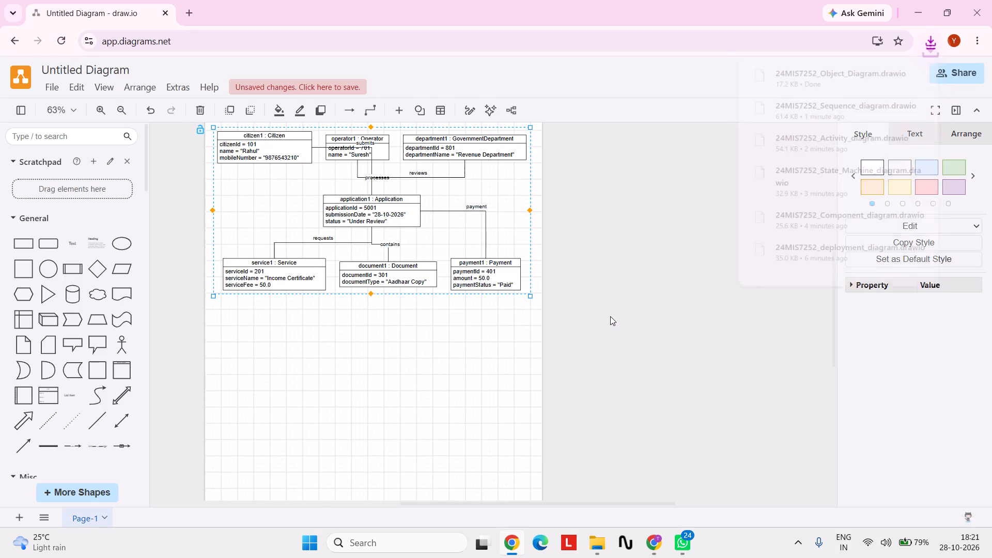
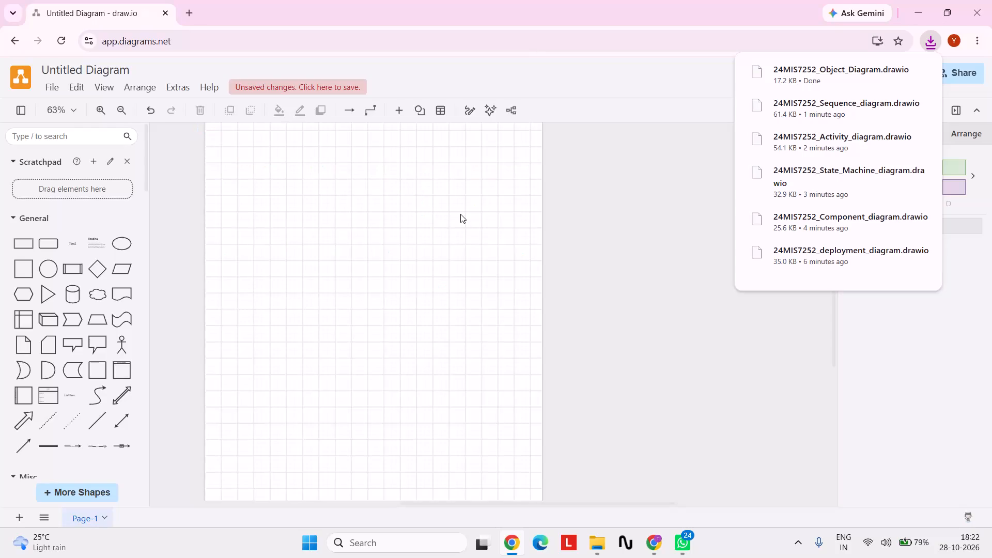
Start a new PlantUML insertion on the blank page and select all of the sample code for replacement.
{"action": "left_click", "coordinate": [52, 92]}
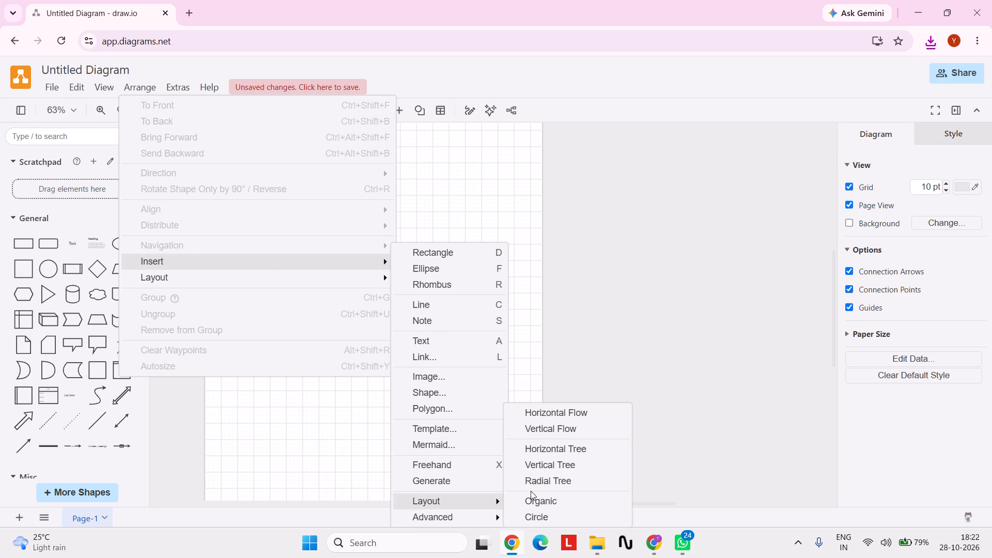
{"action": "left_click", "coordinate": [549, 490]}
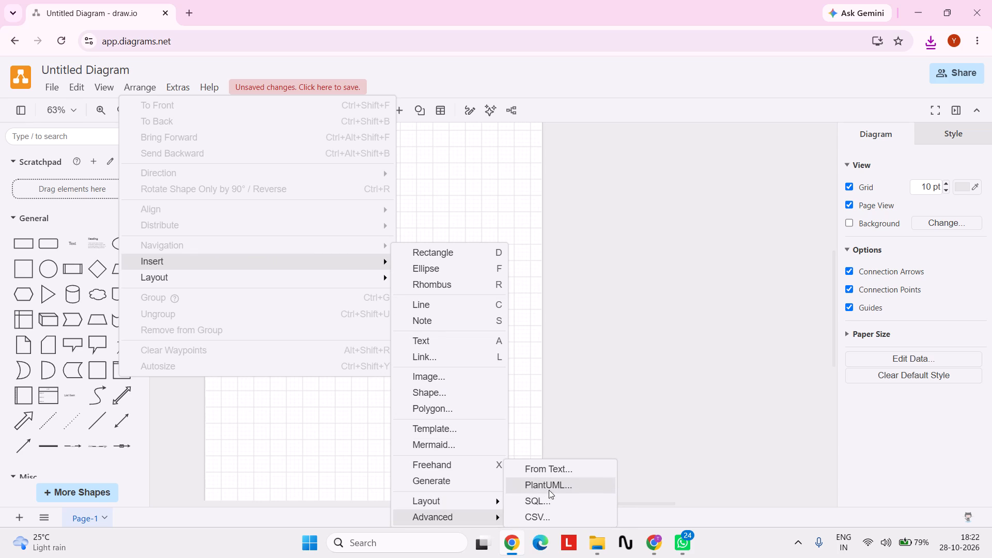
{"action": "key", "text": "ctrl+a"}
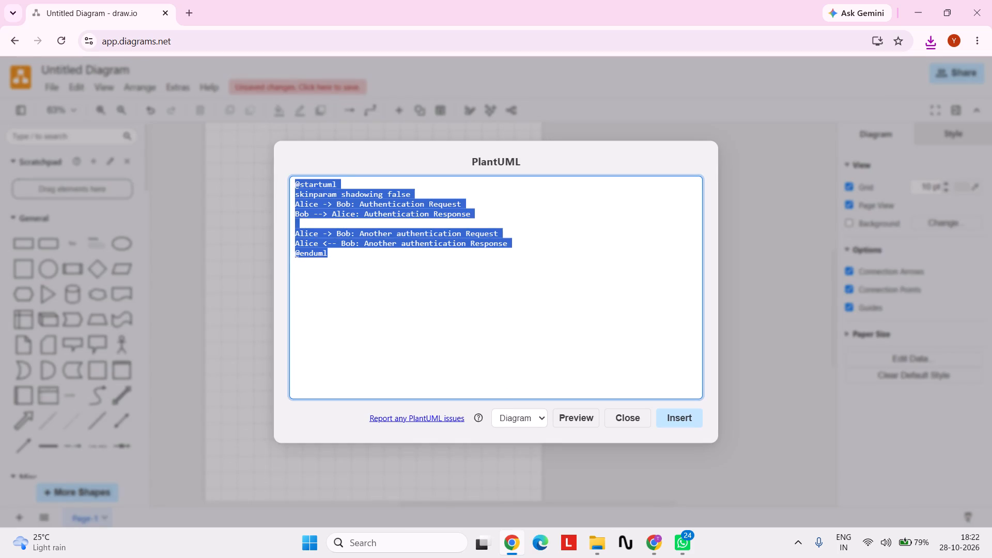
Replace the sample PlantUML code with the copied MeeSeva class diagram code and insert it as a diagram.
{"action": "key", "text": "BackSpace"}
{"action": "key", "text": "ctrl+v"}
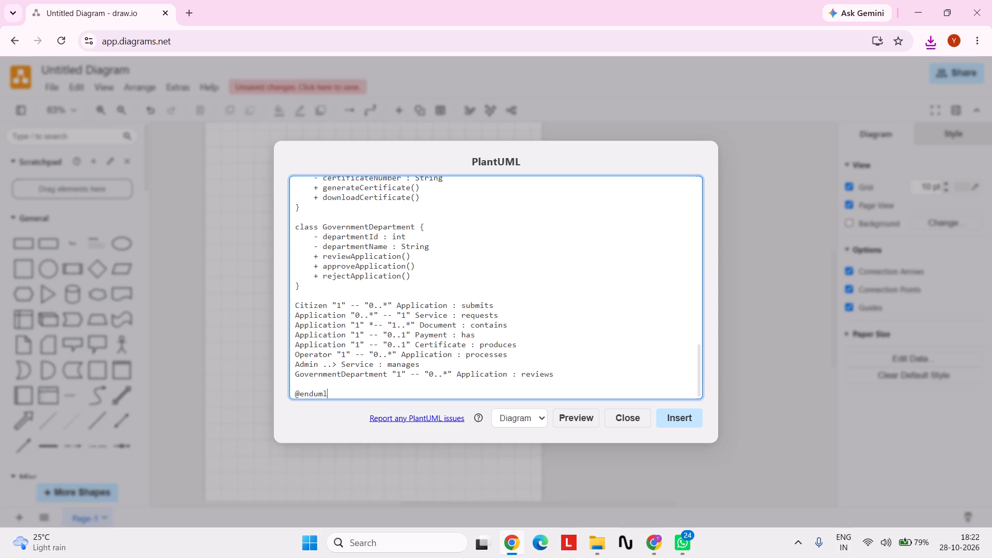
{"action": "left_click", "coordinate": [686, 419]}
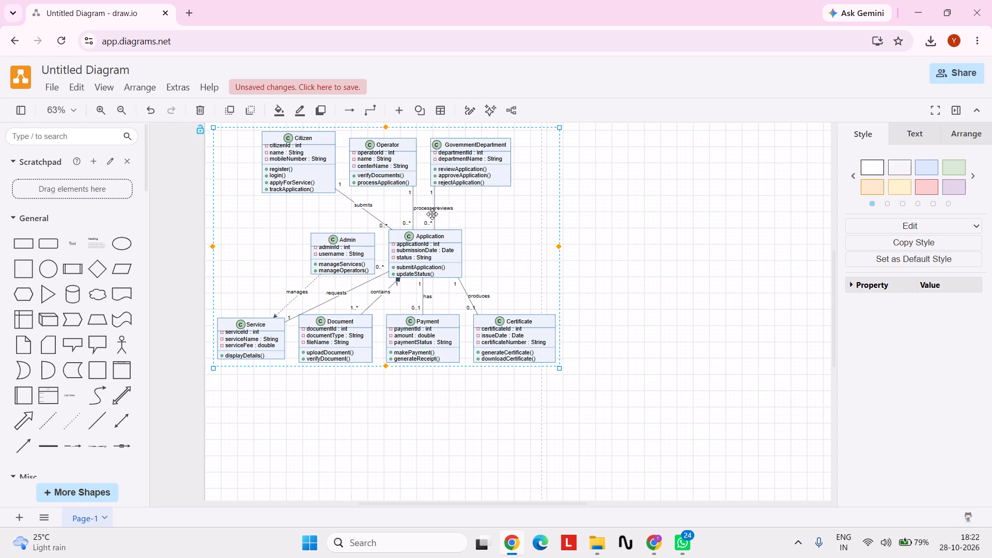
Start saving the class diagram as an XML .drawio file to Download, clearing the default name before the extension.
{"action": "left_click", "coordinate": [57, 82]}
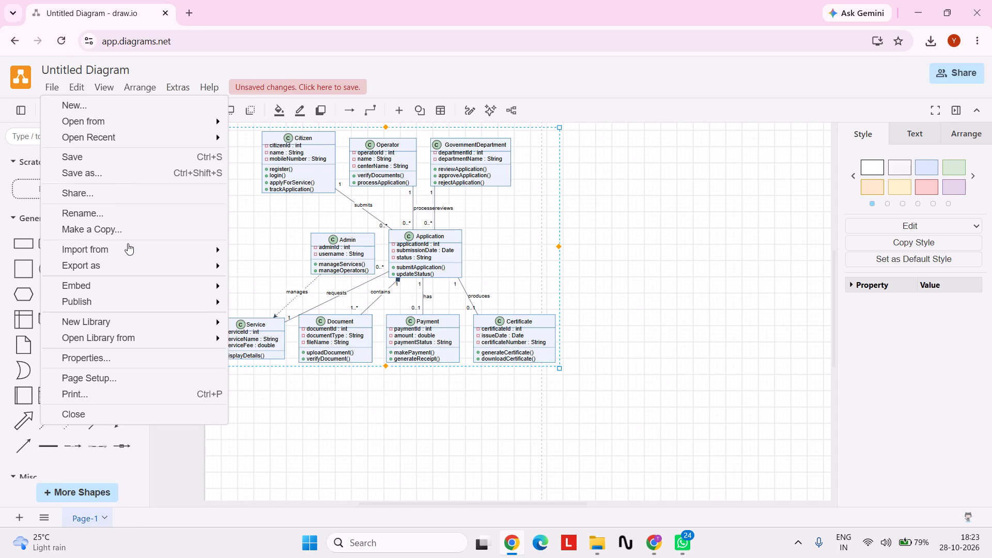
{"action": "left_click", "coordinate": [673, 265]}
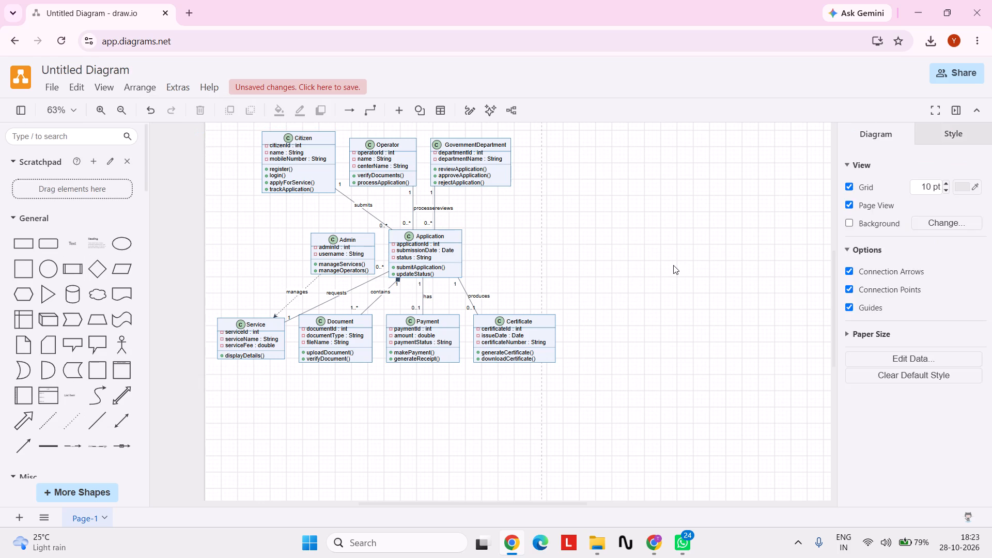
{"action": "key", "text": "ctrl+s"}
{"action": "key", "text": "BackSpace"}
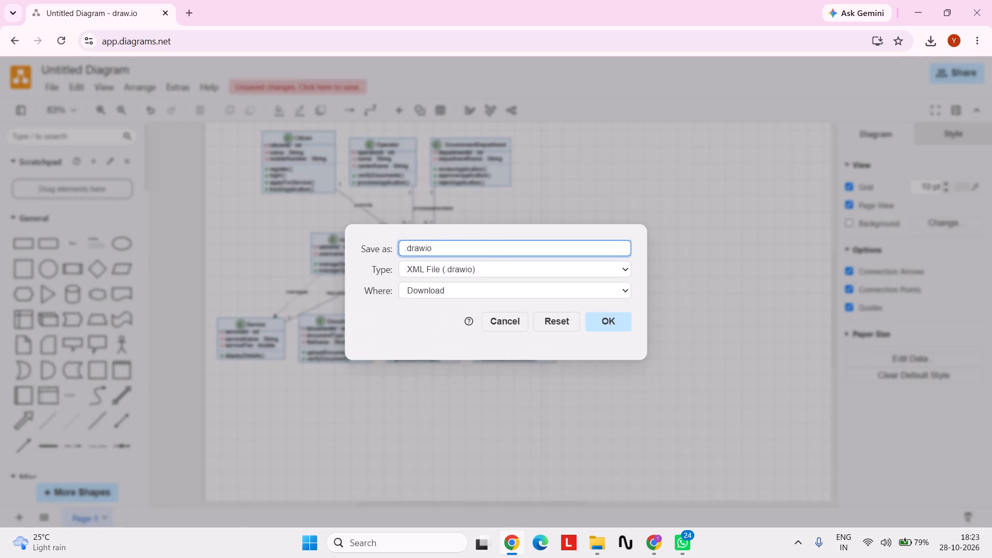
Name the class diagram file with the student ID followed by _Class_diagram, keeping the .drawio extension, and save it to Download.
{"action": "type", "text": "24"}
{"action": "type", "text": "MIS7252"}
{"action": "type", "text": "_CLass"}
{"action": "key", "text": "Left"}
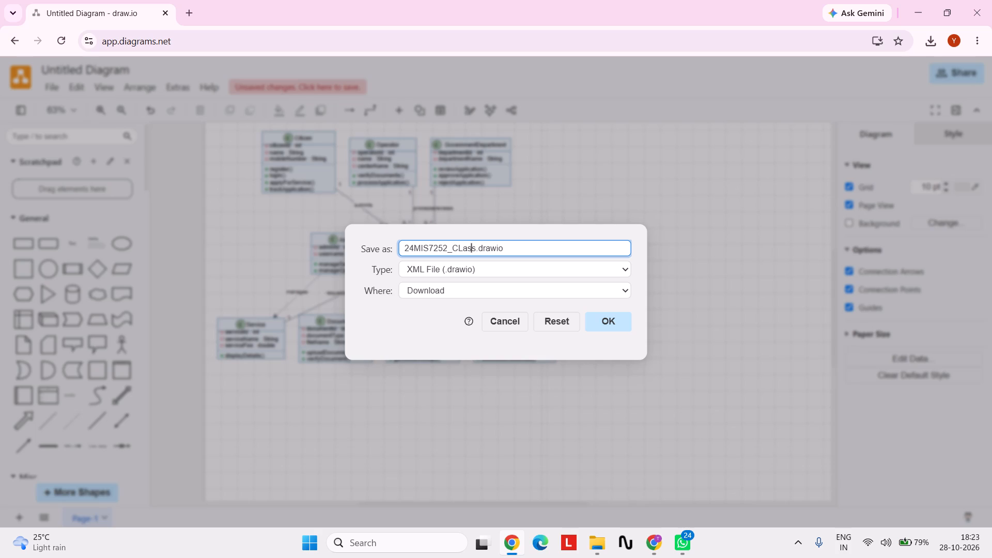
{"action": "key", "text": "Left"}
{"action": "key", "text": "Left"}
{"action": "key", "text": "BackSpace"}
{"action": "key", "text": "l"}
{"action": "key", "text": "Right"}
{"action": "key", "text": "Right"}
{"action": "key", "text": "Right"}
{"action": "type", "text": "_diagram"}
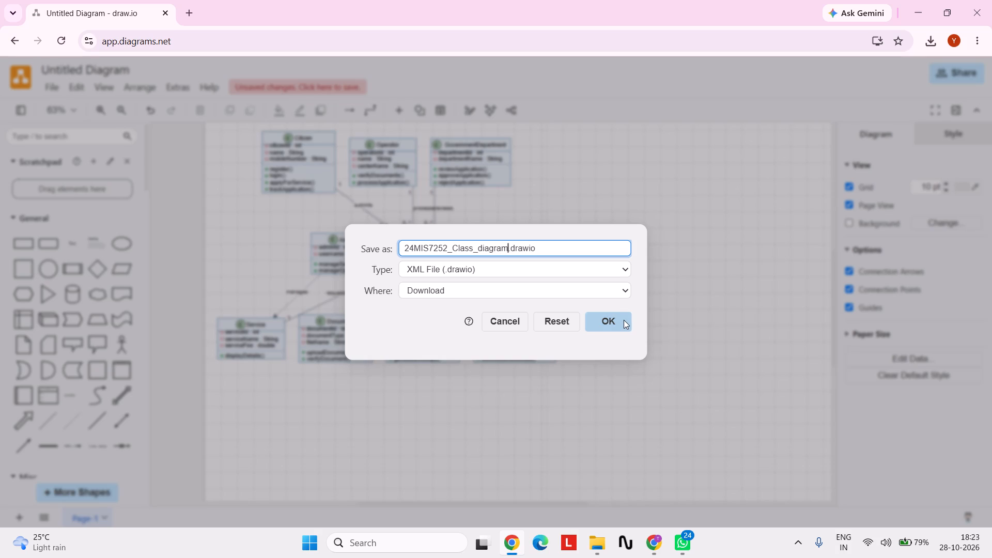
{"action": "left_click", "coordinate": [623, 320]}
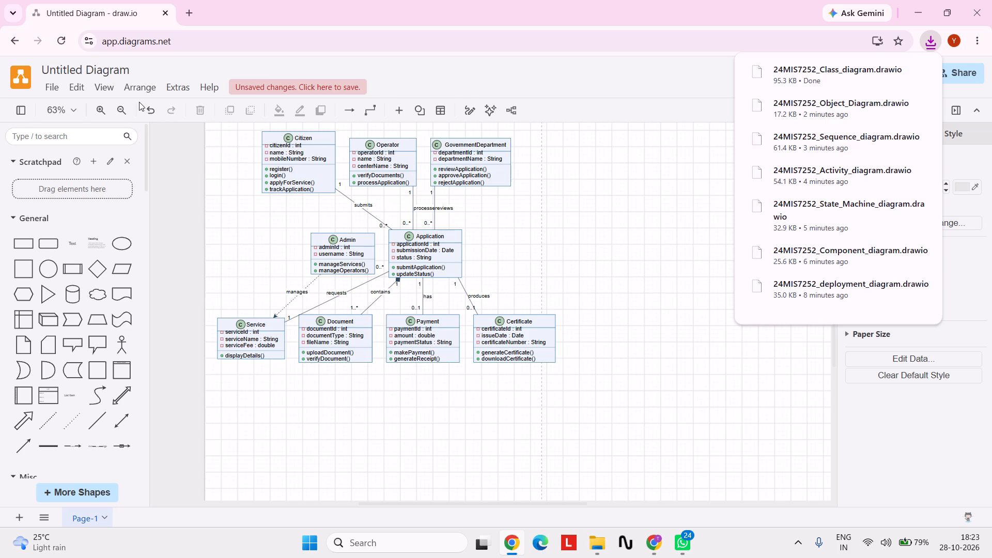
Delete the entire class diagram from the canvas, leaving the page empty.
{"action": "left_click", "coordinate": [401, 166]}
{"action": "key", "text": "ctrl+a"}
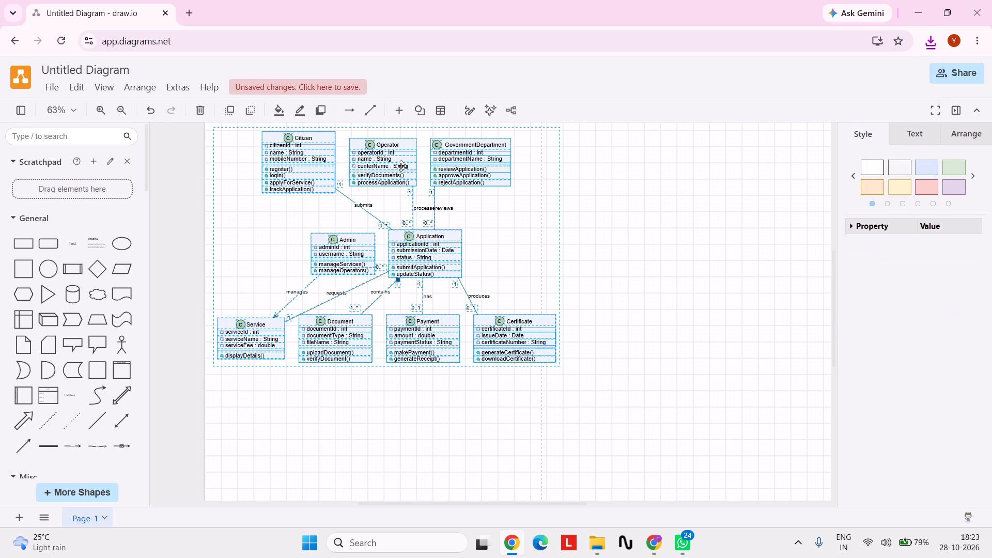
{"action": "key", "text": "Delete"}
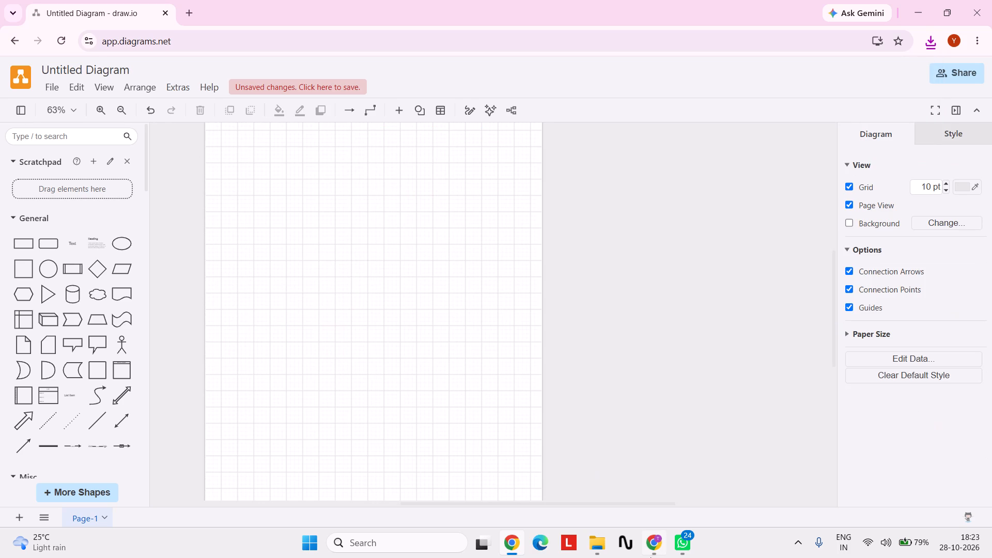
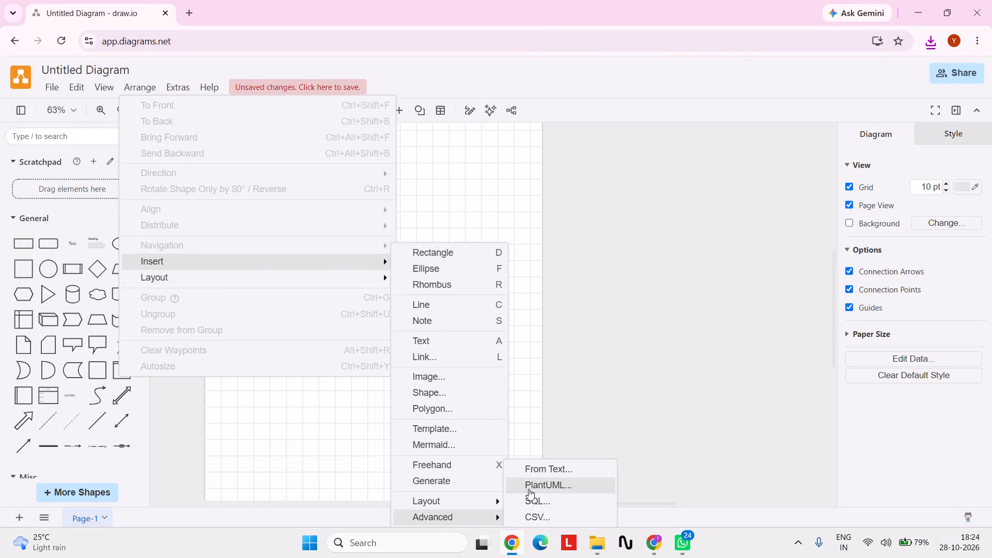
Replace the sample PlantUML code with the copied MeeSeva use case diagram code and insert it as a diagram.
{"action": "left_click", "coordinate": [529, 489]}
{"action": "left_click", "coordinate": [472, 326]}
{"action": "key", "text": "ctrl+a"}
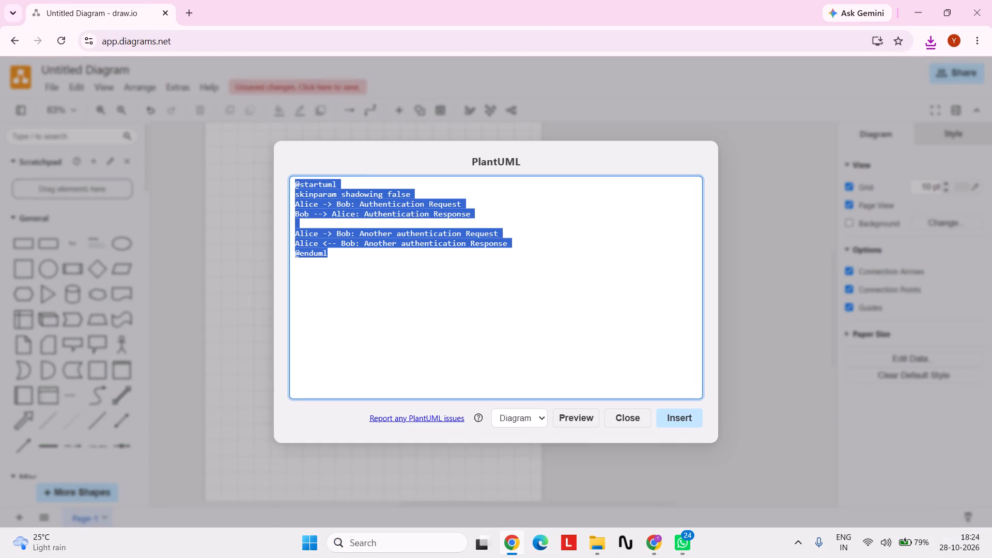
{"action": "key", "text": "BackSpace"}
{"action": "key", "text": "ctrl+v"}
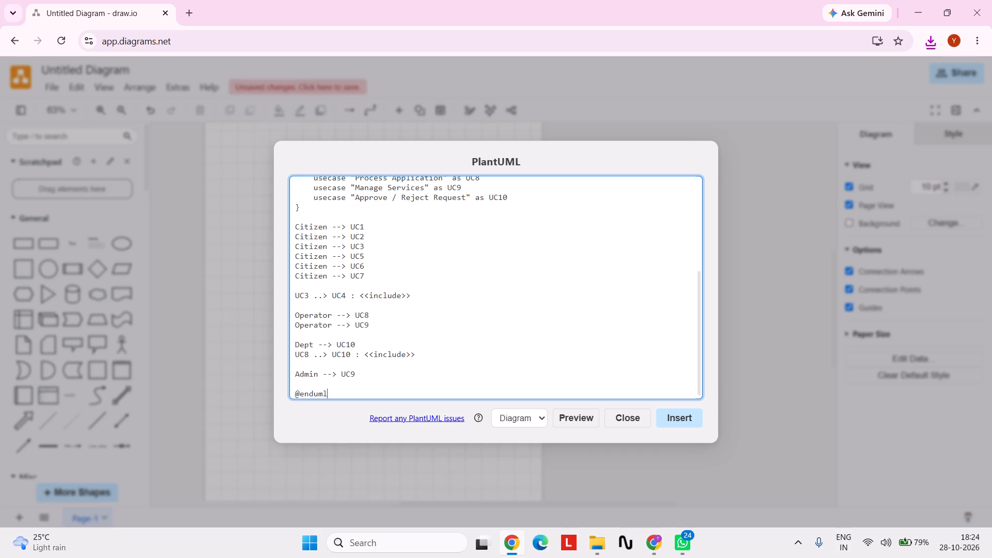
{"action": "left_click", "coordinate": [677, 420]}
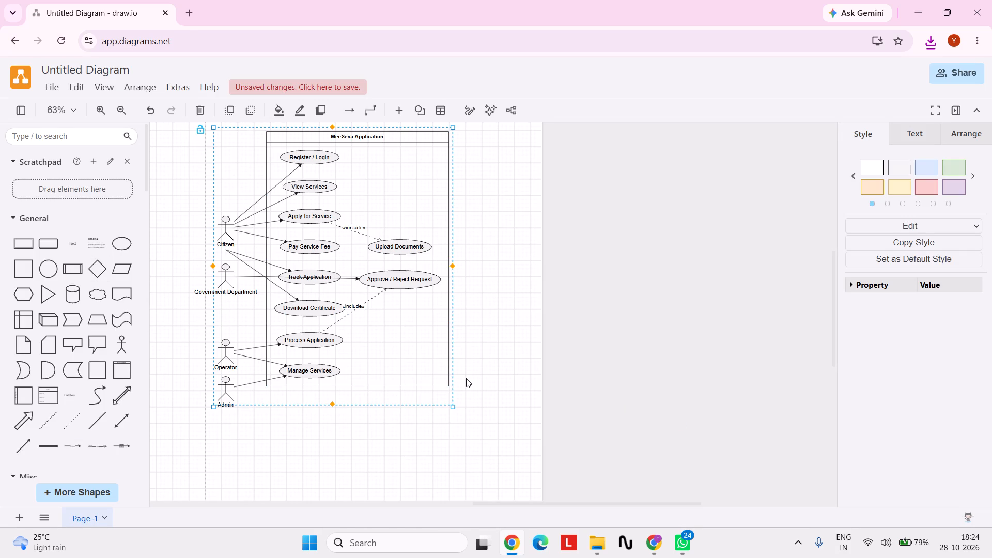
Start saving the MeeSeva use case diagram as an XML .drawio file to Download, entering 24 as the file name.
{"action": "key", "text": "ctrl+s"}
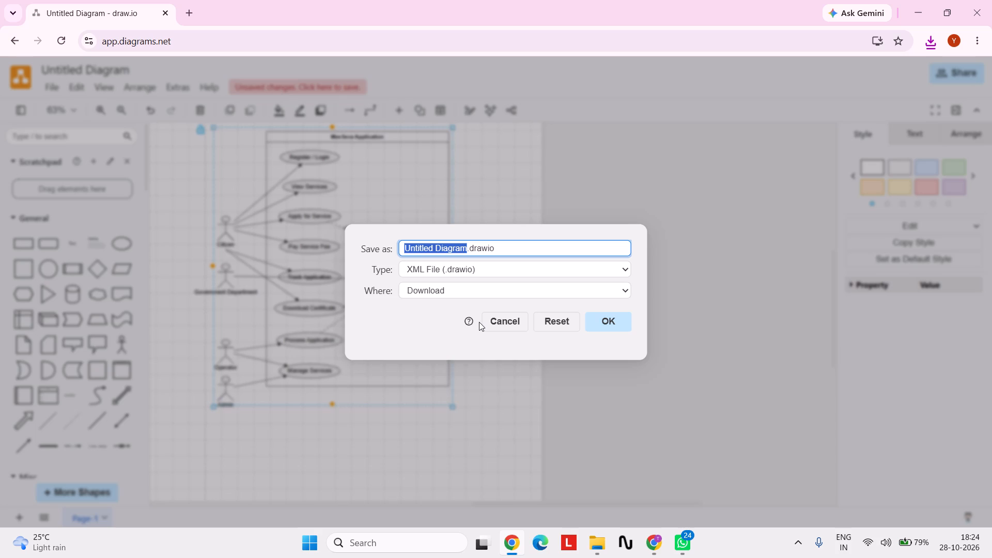
{"action": "key", "text": "BackSpace"}
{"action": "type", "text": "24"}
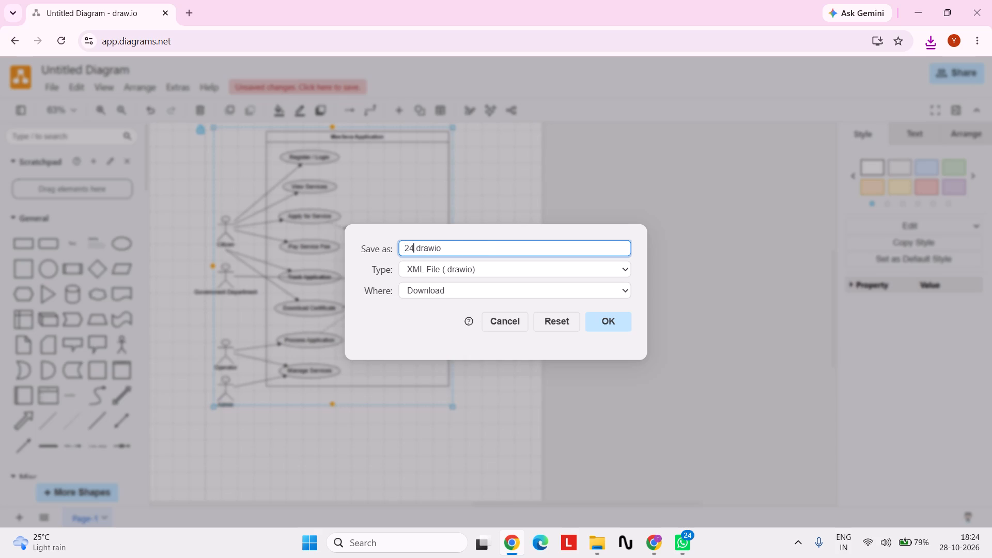
Complete the file name as the student ID followed by _Use_case_diagram, keeping the .drawio extension, and download the use case diagram.
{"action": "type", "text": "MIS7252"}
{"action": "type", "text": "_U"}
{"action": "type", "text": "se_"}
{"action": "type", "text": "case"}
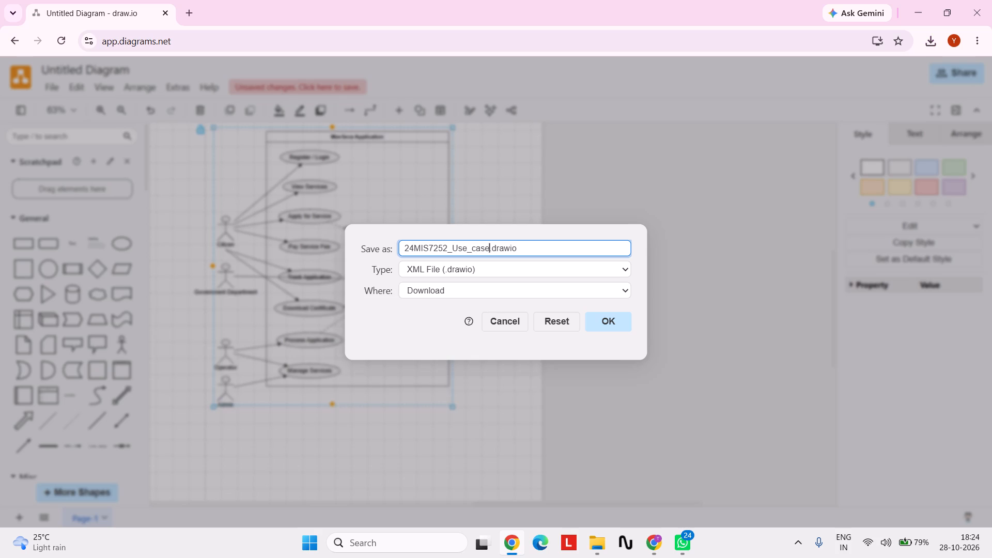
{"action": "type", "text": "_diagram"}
{"action": "left_click", "coordinate": [610, 321]}
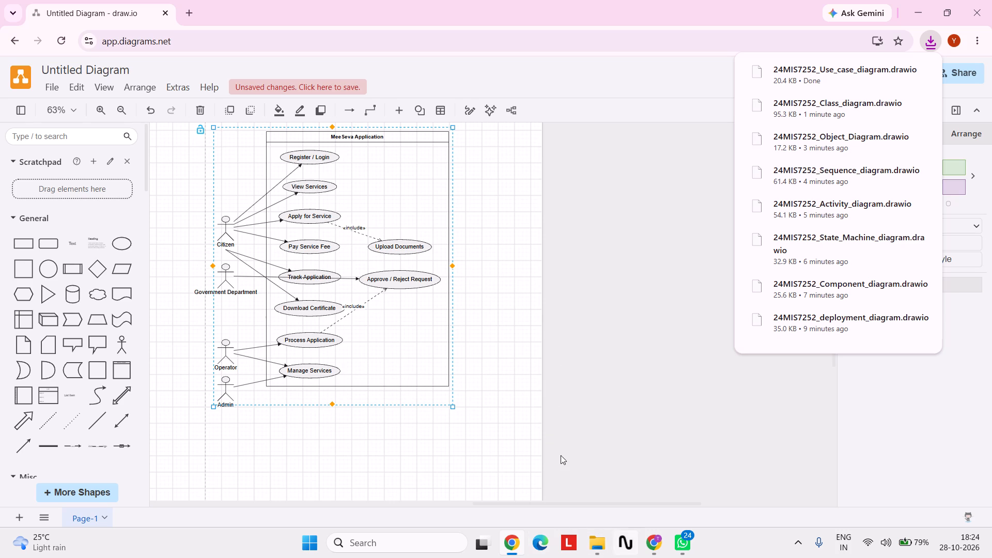
{"action": "left_click", "coordinate": [412, 285]}
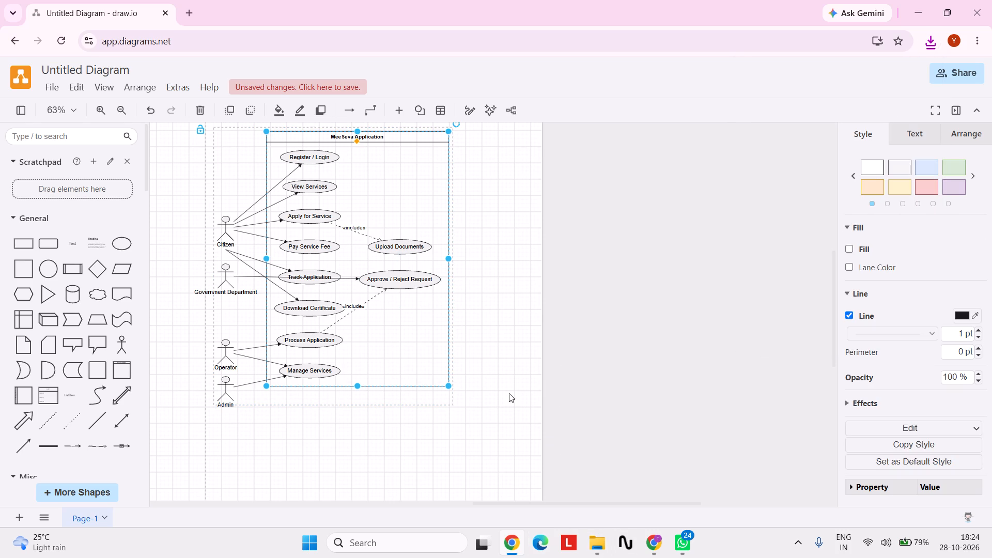
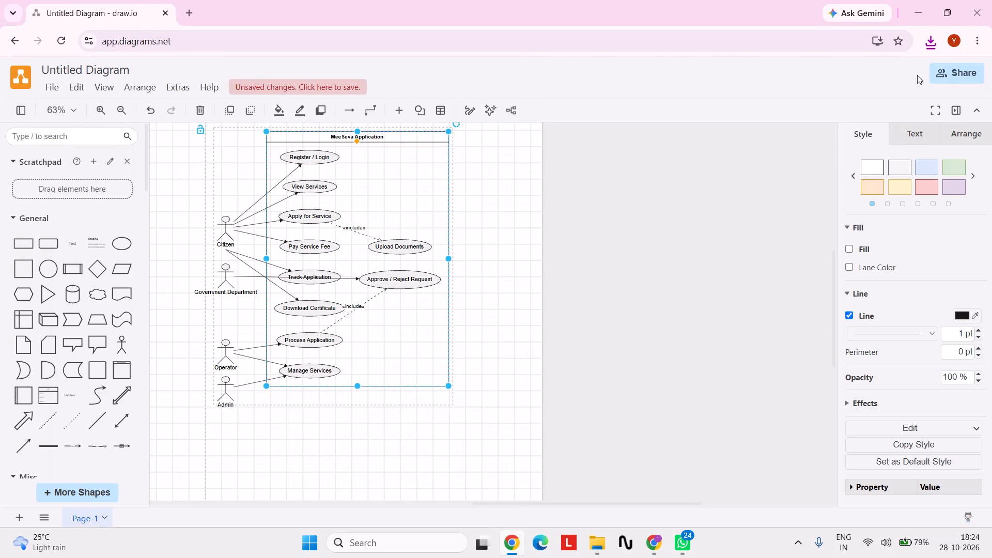
Open the browser's full download history to check the saved .drawio diagram files.
{"action": "left_click", "coordinate": [936, 39]}
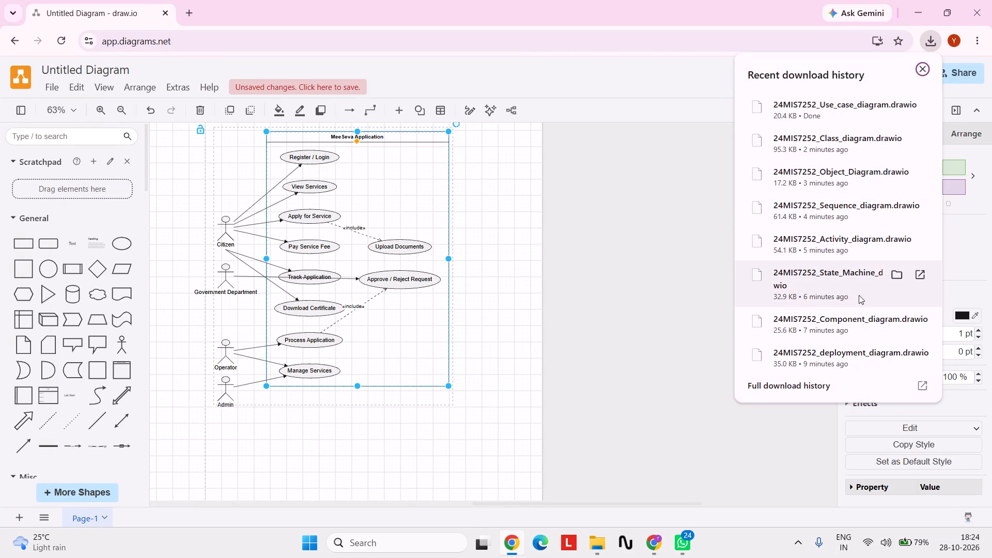
{"action": "left_click", "coordinate": [829, 388]}
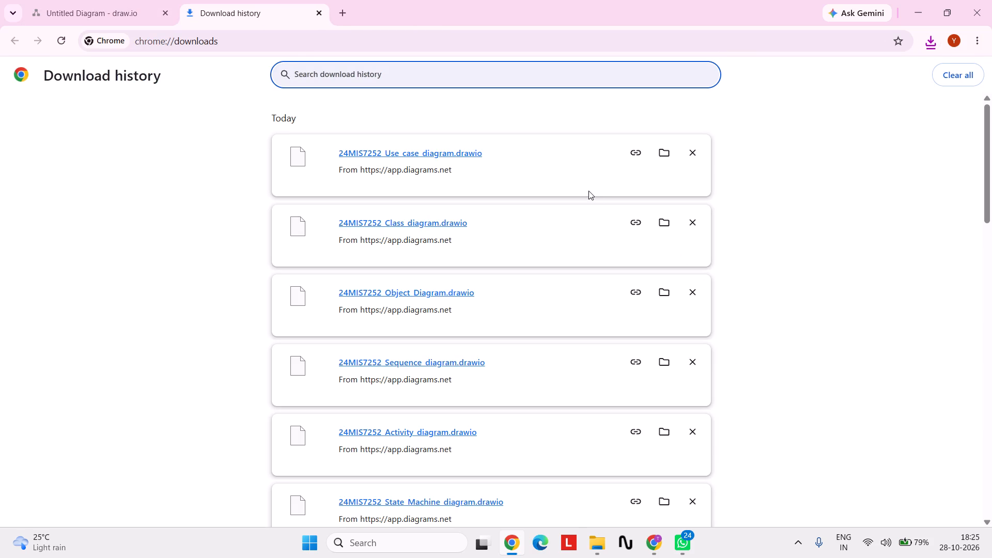
Check today's entries in the download history for the exported .drawio diagram files, from use case down to deployment.
{"action": "scroll", "coordinate": [561, 316], "scroll_direction": "down", "scroll_amount": 1}
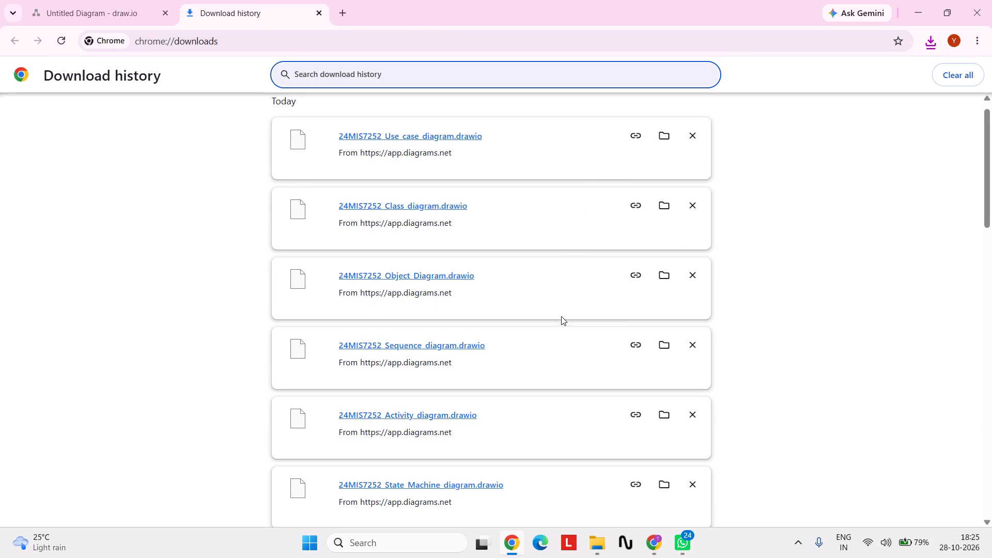
{"action": "scroll", "coordinate": [561, 316], "scroll_direction": "down", "scroll_amount": 4}
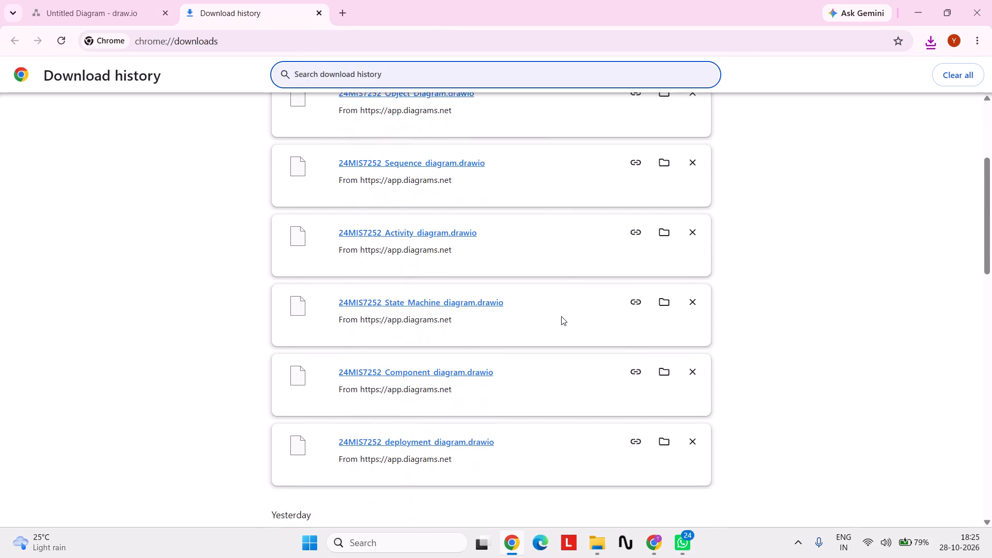
{"action": "scroll", "coordinate": [561, 316], "scroll_direction": "down", "scroll_amount": 3}
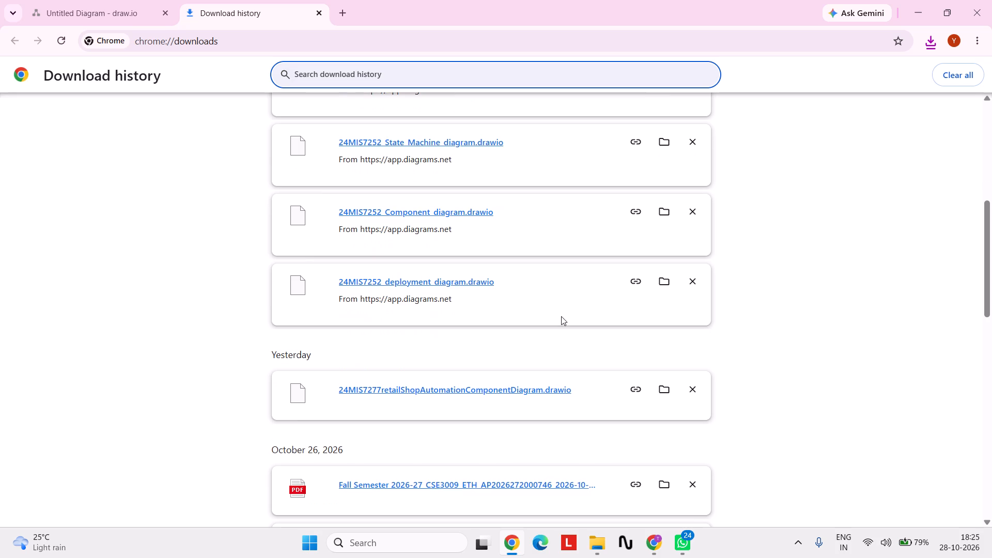
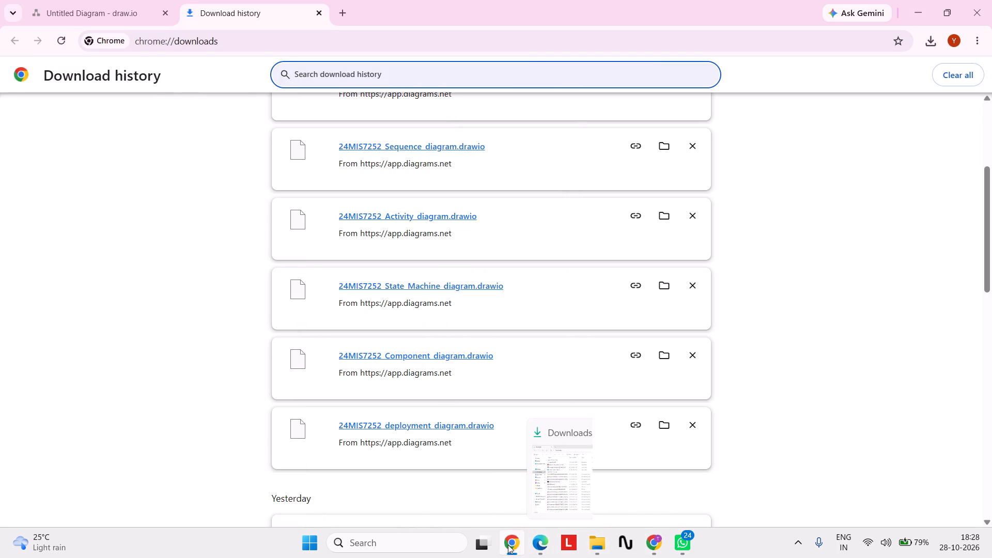
Return to the untitled draw.io diagram and delete the entire MeeSeva Application use case diagram from the page.
{"action": "left_click", "coordinate": [92, 3]}
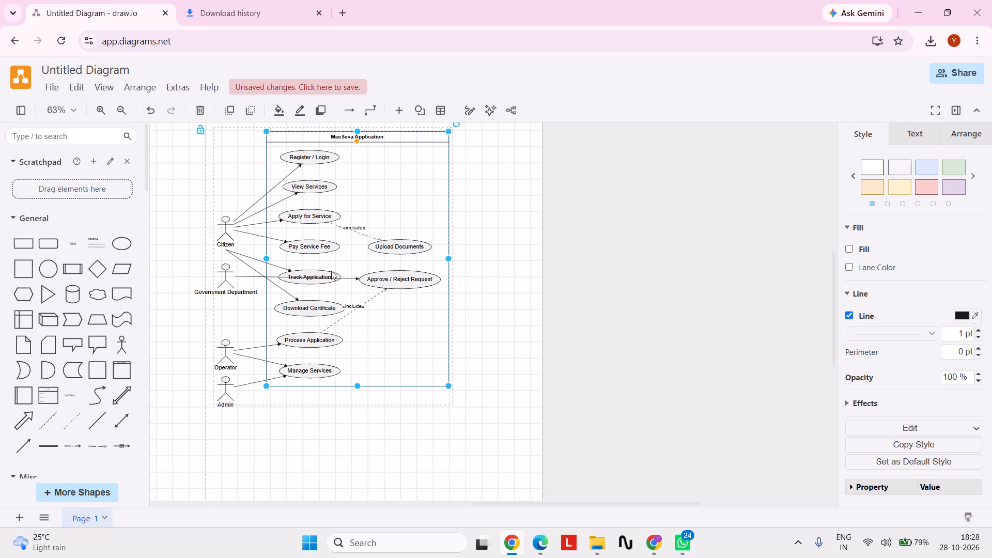
{"action": "left_click", "coordinate": [331, 271]}
{"action": "key", "text": "ctrl+a"}
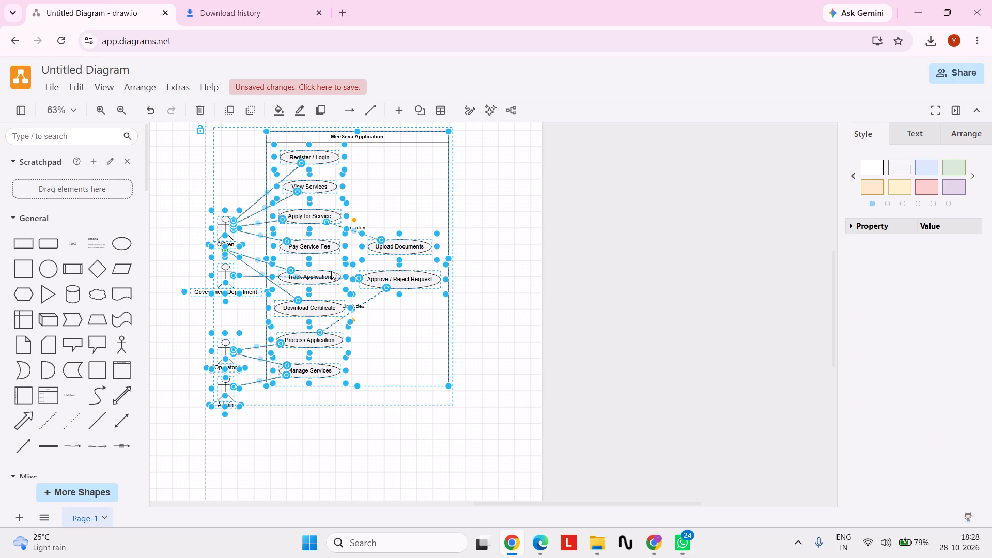
{"action": "key", "text": "Delete"}
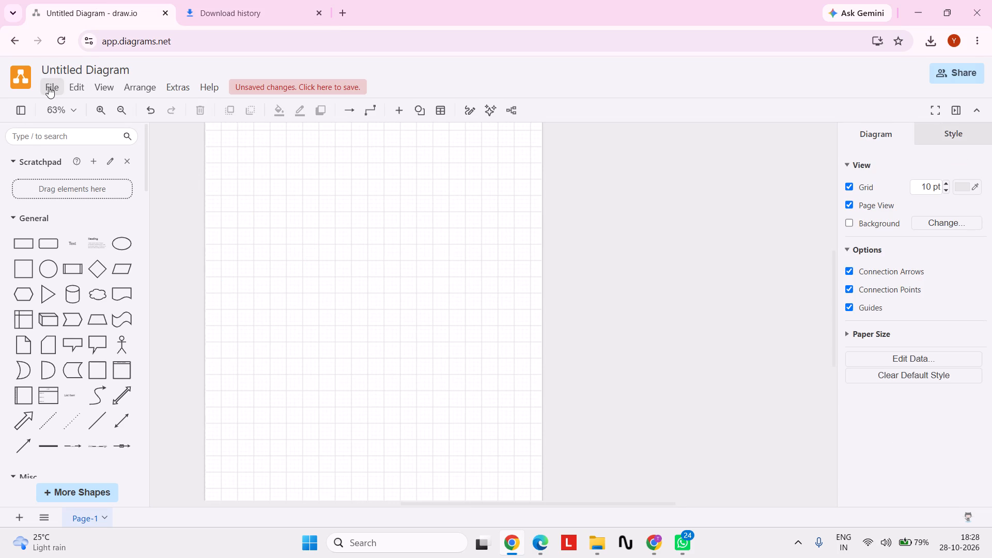
Start a PlantUML insertion on the empty page and clear all of the sample authentication code.
{"action": "left_click", "coordinate": [49, 87]}
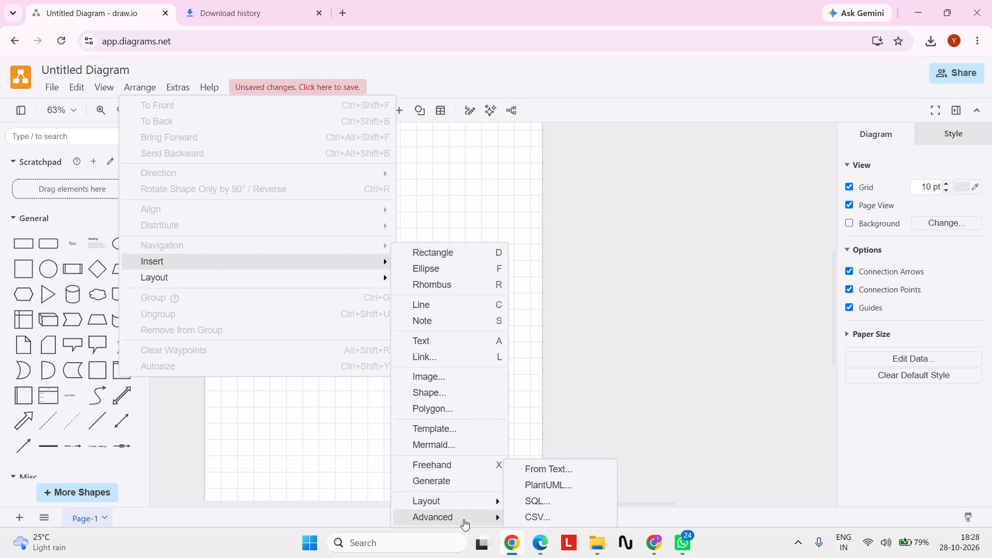
{"action": "left_click", "coordinate": [563, 486]}
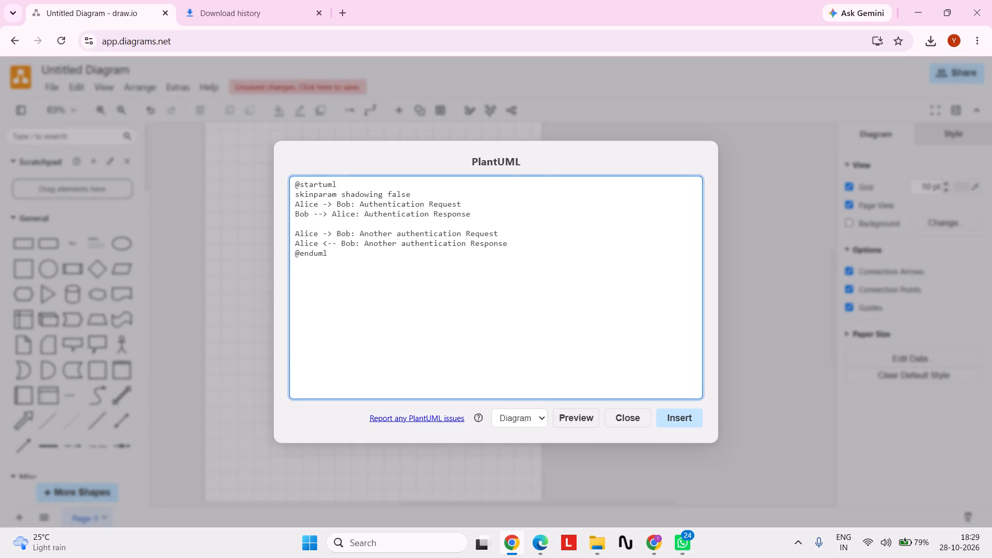
{"action": "key", "text": "ctrl+a"}
{"action": "key", "text": "BackSpace"}
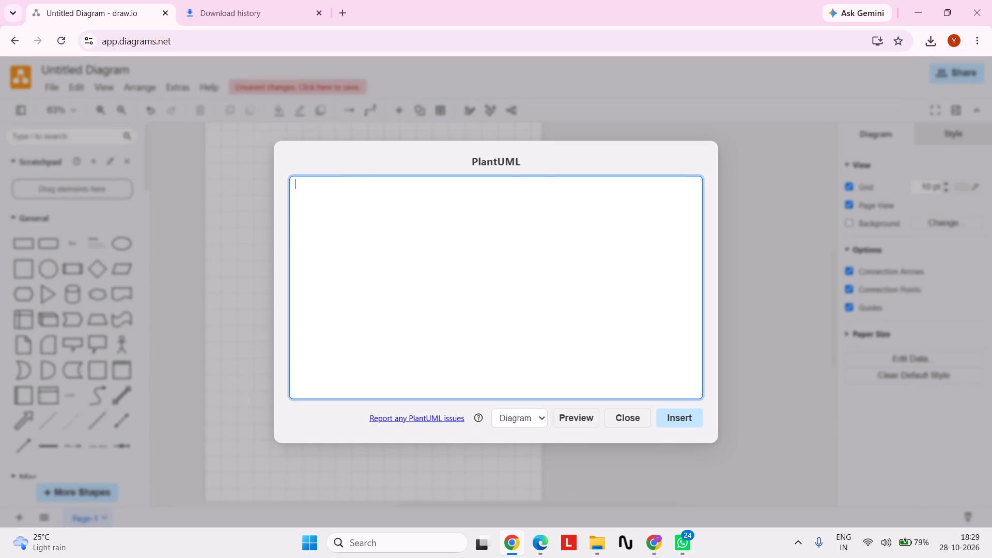
Paste the copied MeeSeva - Collaboration Diagram code, insert it as a diagram on the page, and dismiss the PlantUML warnings.
{"action": "key", "text": "ctrl+v"}
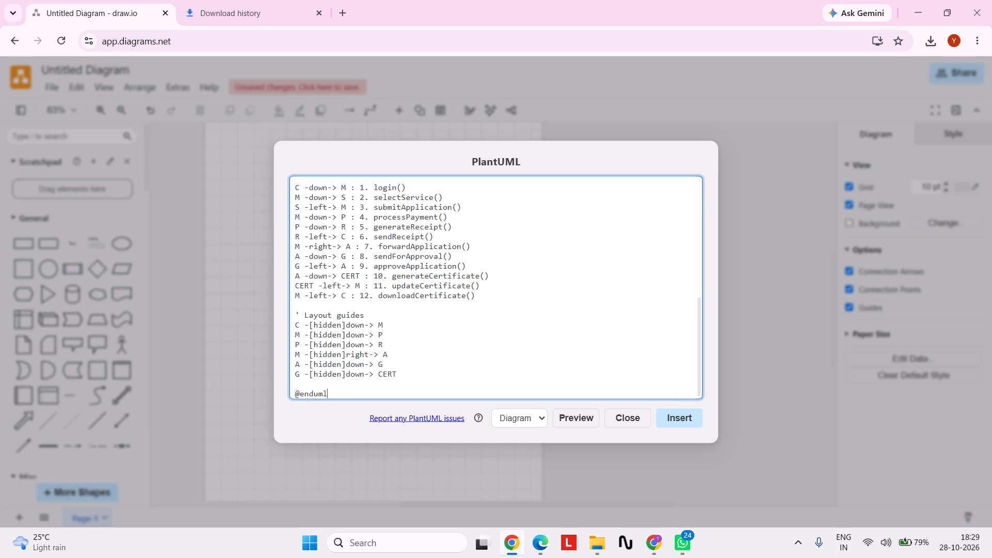
{"action": "left_click", "coordinate": [675, 419]}
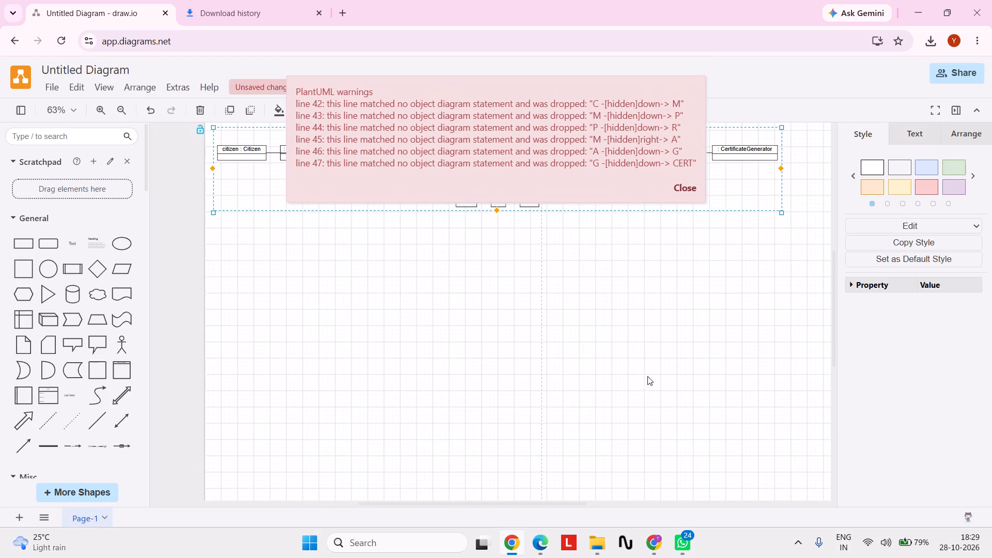
{"action": "left_click", "coordinate": [684, 196]}
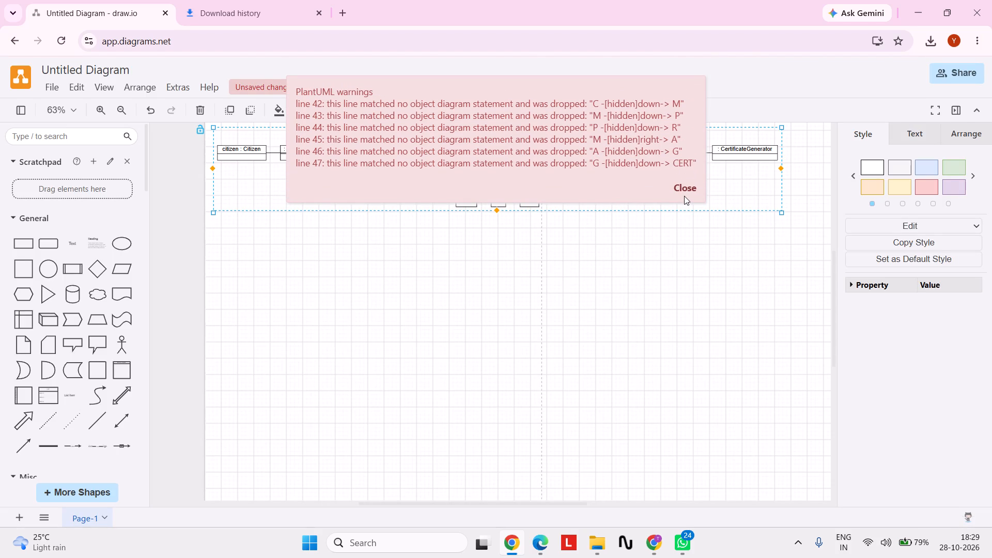
{"action": "left_click", "coordinate": [682, 191]}
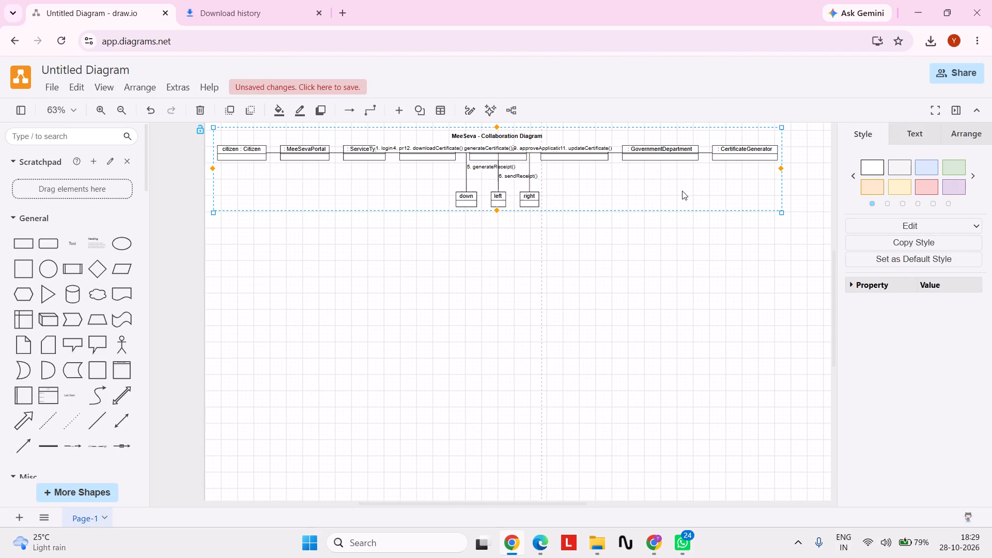
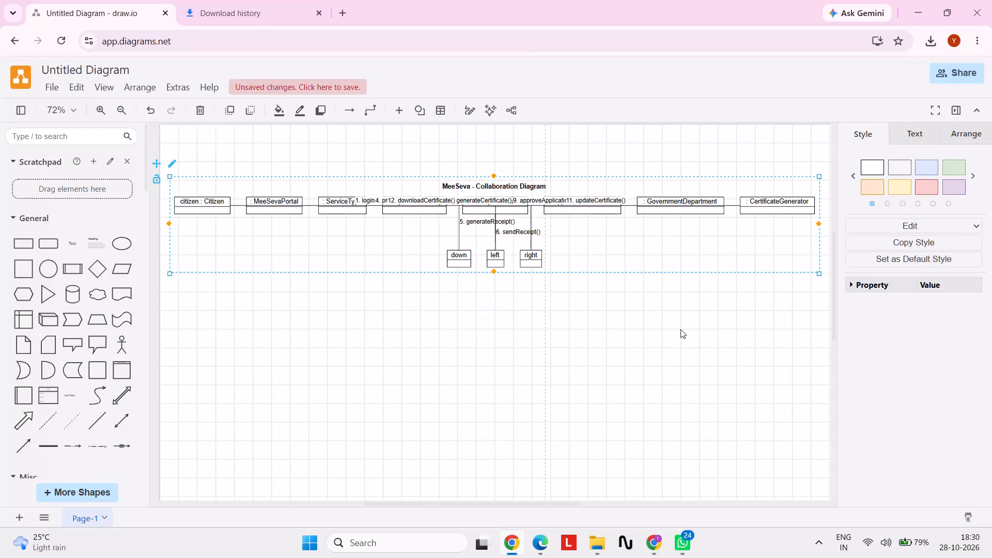
Delete the entire generated MeeSeva - Collaboration Diagram from the draw.io page.
{"action": "key", "text": "ctrl+a"}
{"action": "key", "text": "Delete"}
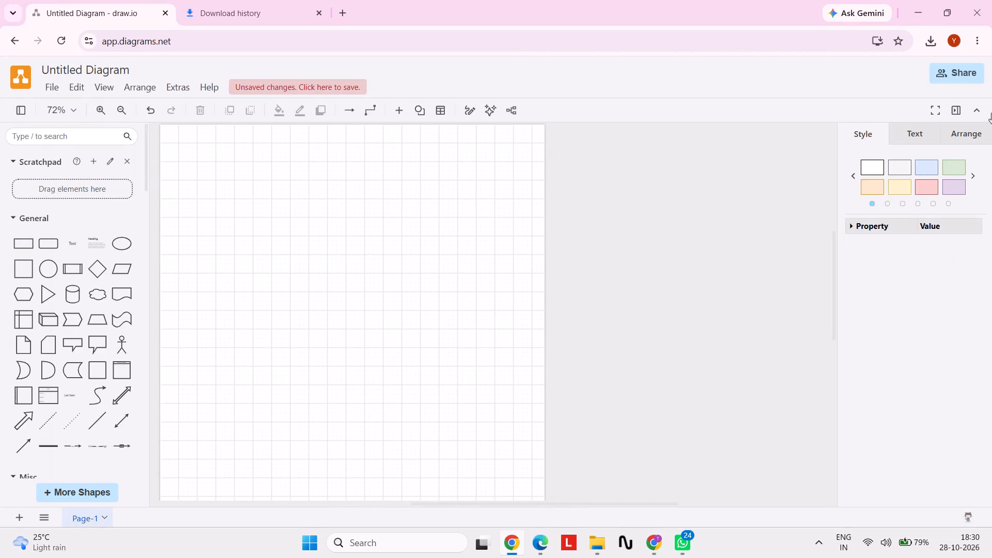
Review today's downloaded .drawio files in the full download history to check which MeeSeva diagram types are saved.
{"action": "left_click", "coordinate": [934, 49]}
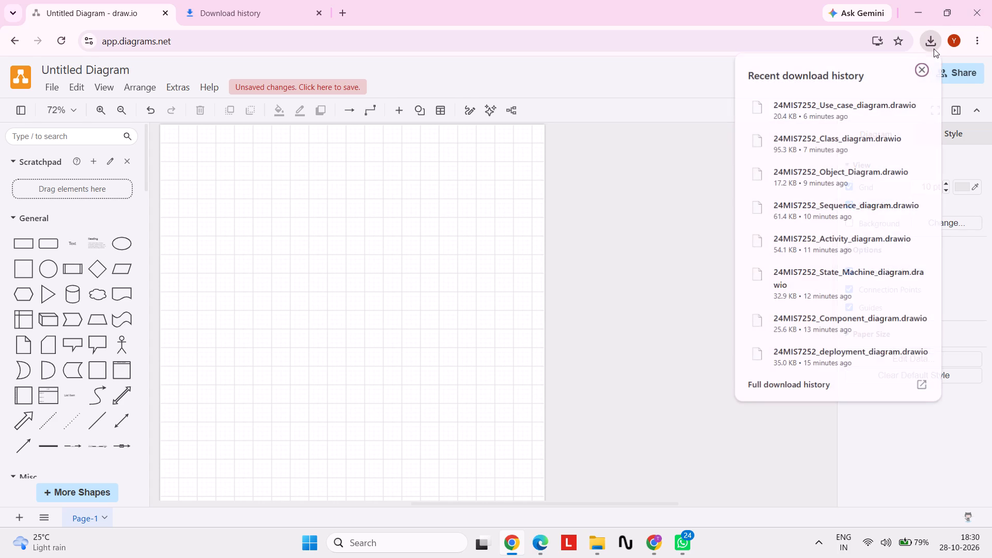
{"action": "left_click", "coordinate": [838, 392]}
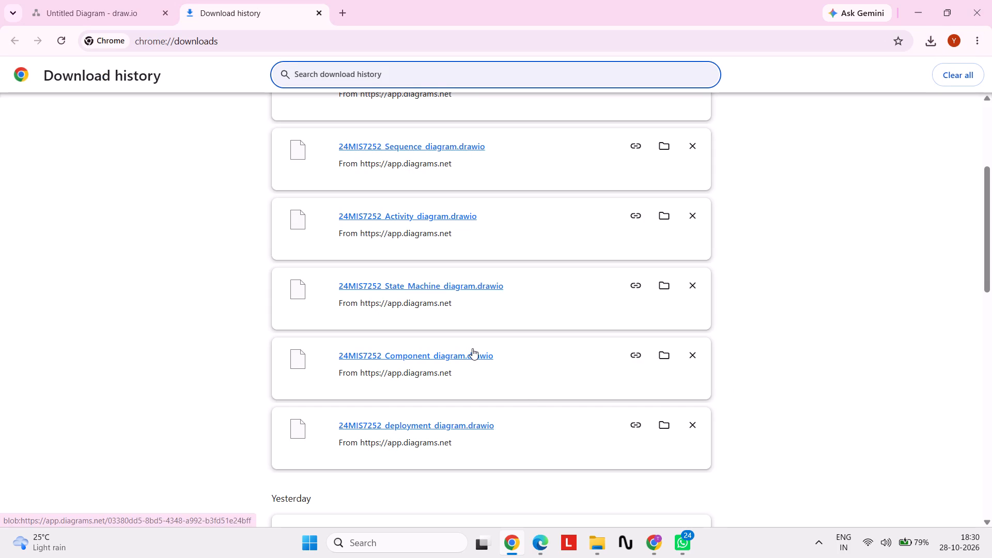
{"action": "scroll", "coordinate": [472, 348], "scroll_direction": "up", "scroll_amount": 2}
{"action": "scroll", "coordinate": [472, 348], "scroll_direction": "down", "scroll_amount": 1}
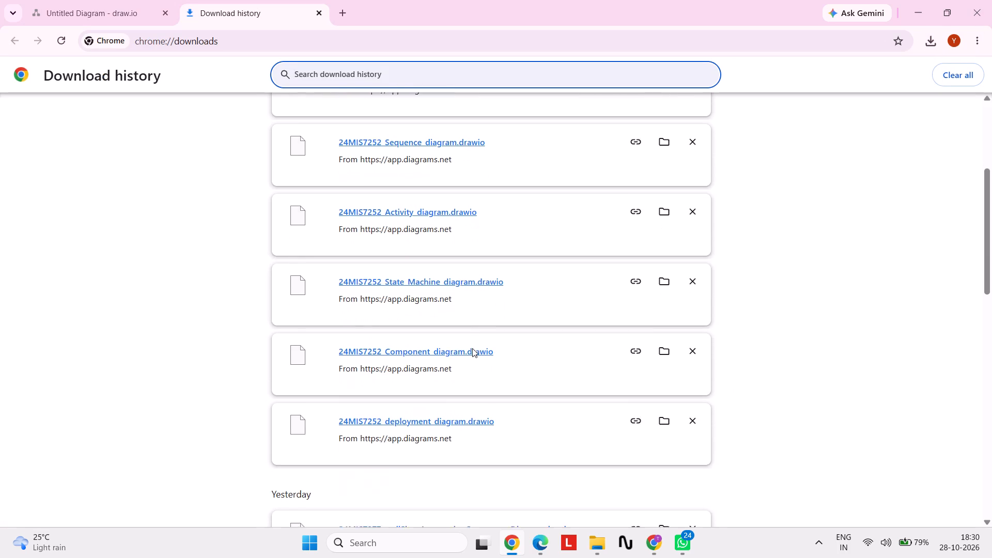
{"action": "scroll", "coordinate": [472, 348], "scroll_direction": "down", "scroll_amount": 1}
{"action": "scroll", "coordinate": [472, 348], "scroll_direction": "up", "scroll_amount": 1}
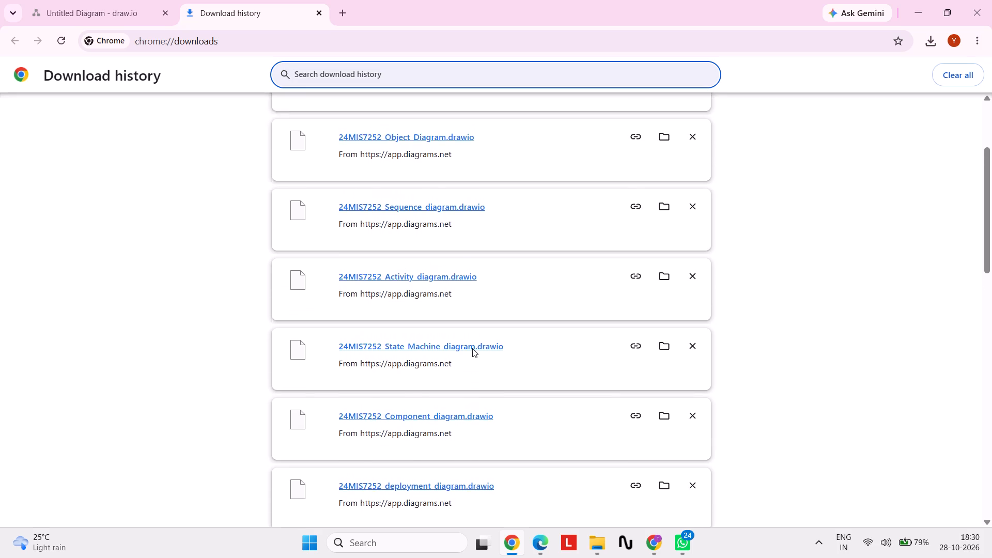
{"action": "scroll", "coordinate": [472, 348], "scroll_direction": "up", "scroll_amount": 5}
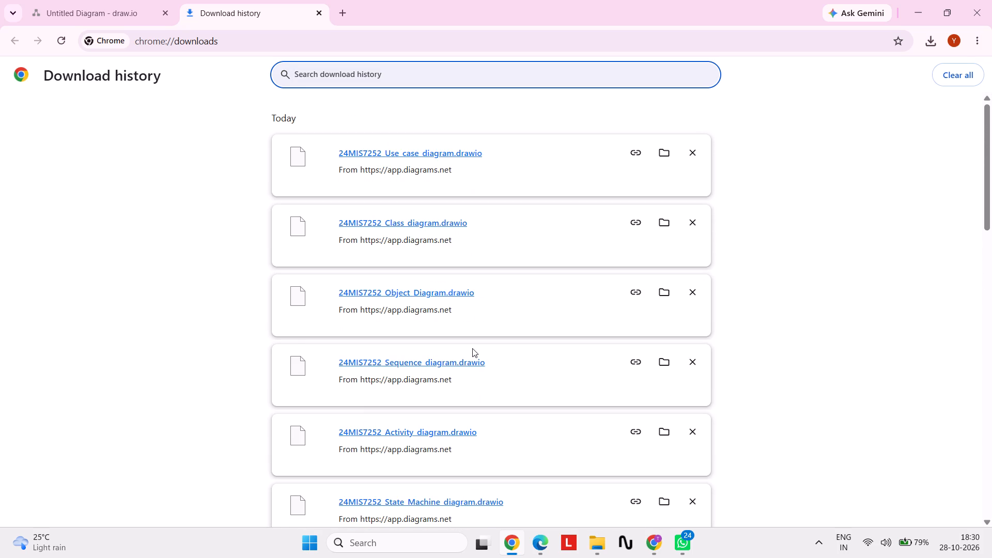
{"action": "scroll", "coordinate": [472, 348], "scroll_direction": "down", "scroll_amount": 4}
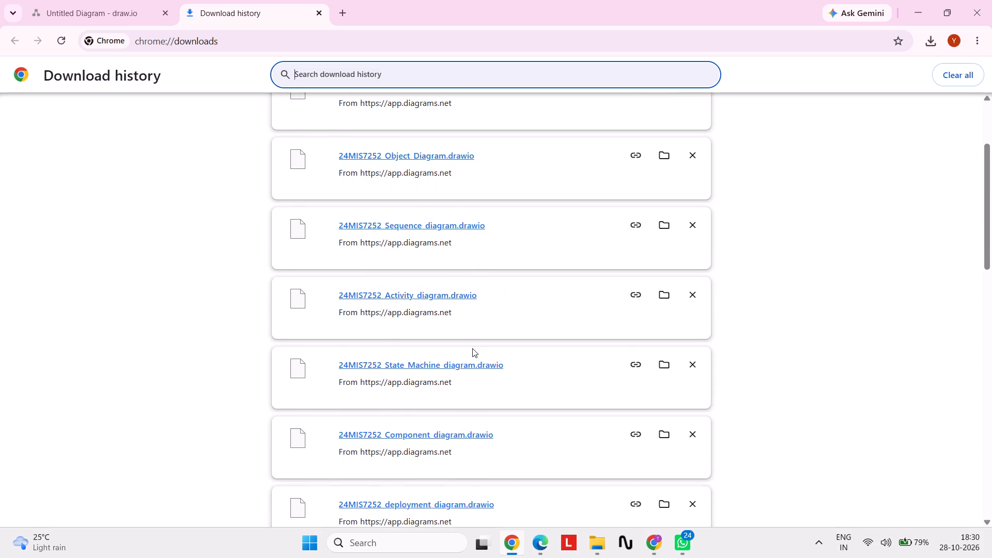
Review today's .drawio files in the download history and return to the untitled draw.io diagram.
{"action": "scroll", "coordinate": [472, 348], "scroll_direction": "down", "scroll_amount": 2}
{"action": "scroll", "coordinate": [472, 348], "scroll_direction": "up", "scroll_amount": 7}
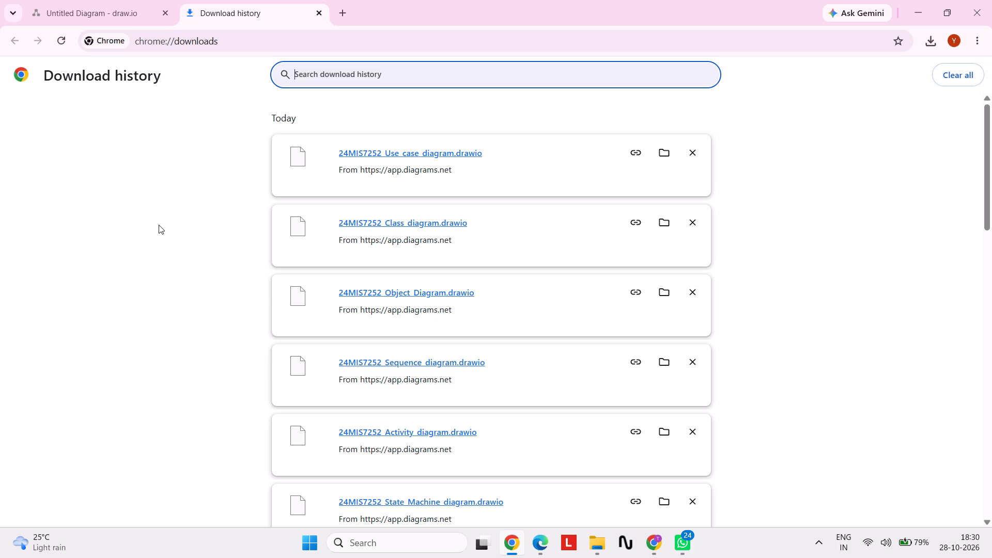
{"action": "left_click", "coordinate": [119, 8]}
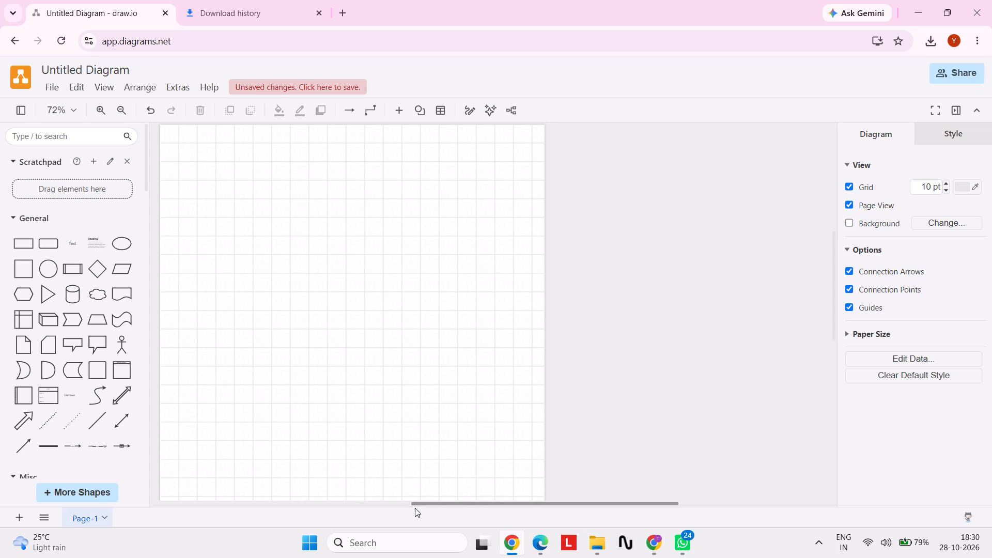
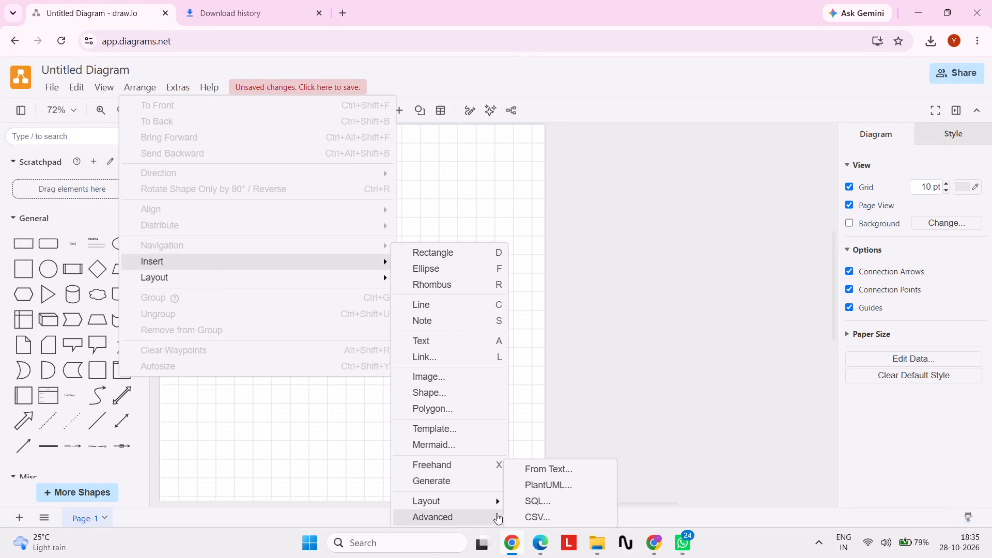
Insert the MeeSeva package diagram from the copied PlantUML code, replacing the sample code.
{"action": "left_click", "coordinate": [533, 484]}
{"action": "left_click", "coordinate": [509, 291]}
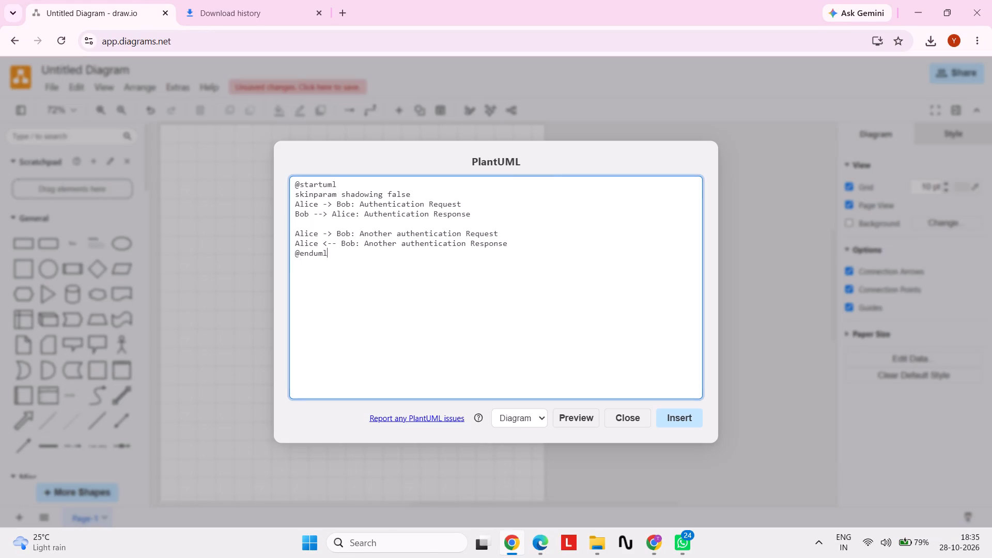
{"action": "key", "text": "ctrl+a"}
{"action": "key", "text": "BackSpace"}
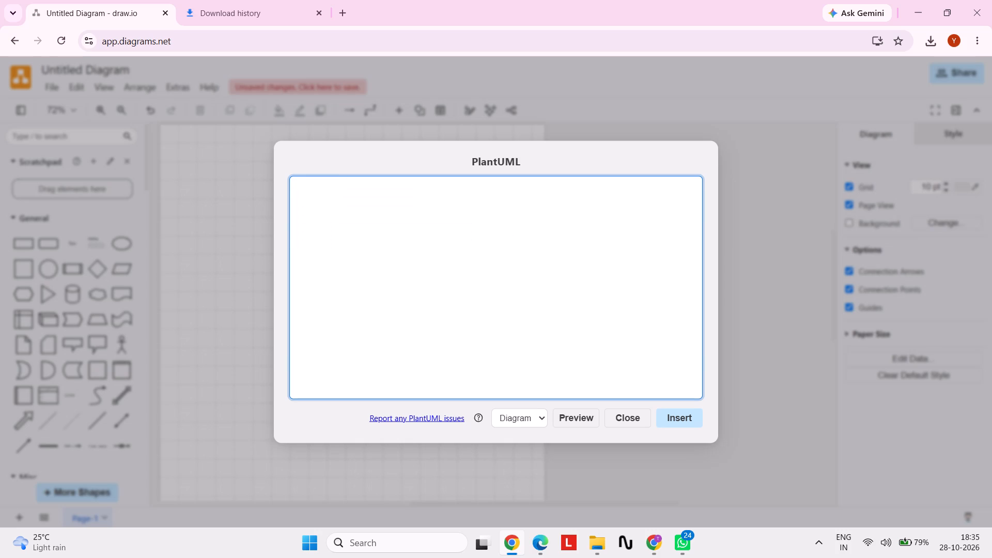
{"action": "key", "text": "ctrl+v"}
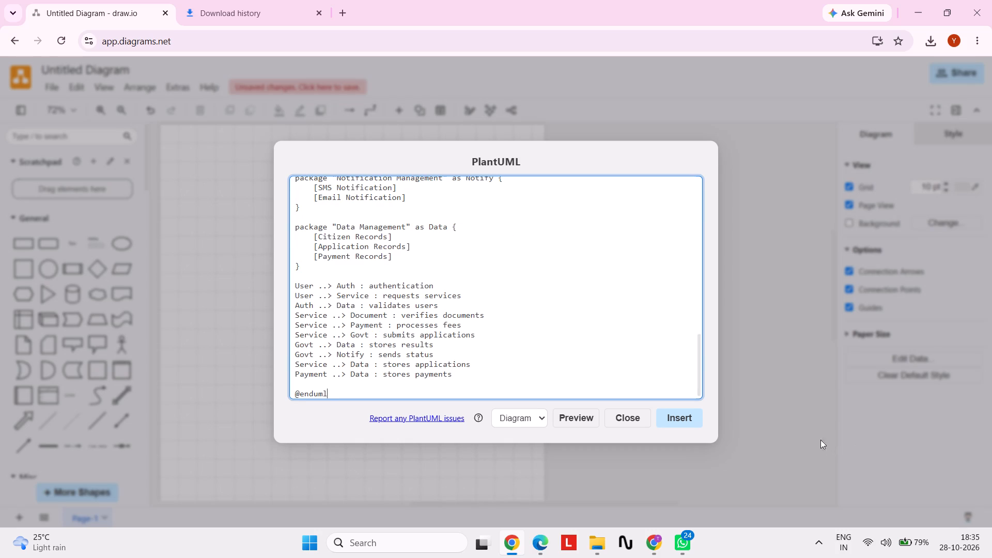
{"action": "left_click", "coordinate": [696, 415]}
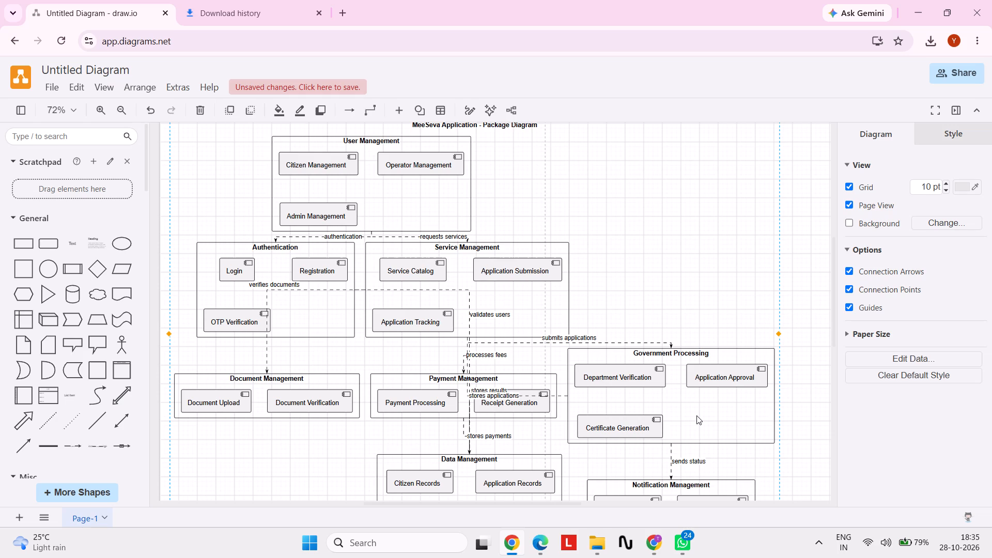
Save the package diagram as an XML .drawio download, named with the registration number followed by "_package_diagram".
{"action": "scroll", "coordinate": [673, 269], "scroll_direction": "down", "scroll_amount": 1}
{"action": "scroll", "coordinate": [673, 269], "scroll_direction": "up", "scroll_amount": 1}
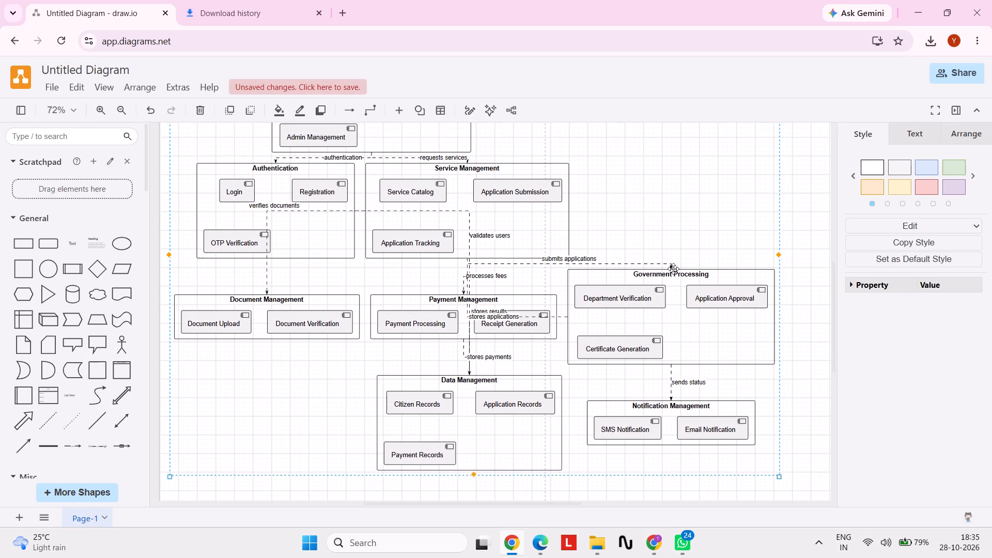
{"action": "scroll", "coordinate": [673, 269], "scroll_direction": "up", "scroll_amount": 3}
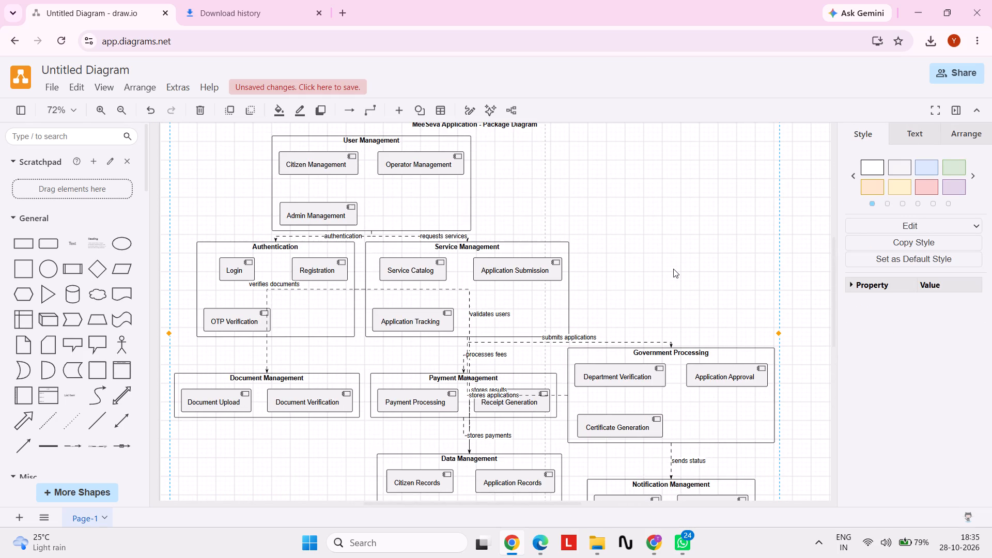
{"action": "key", "text": "ctrl+s"}
{"action": "key", "text": "BackSpace"}
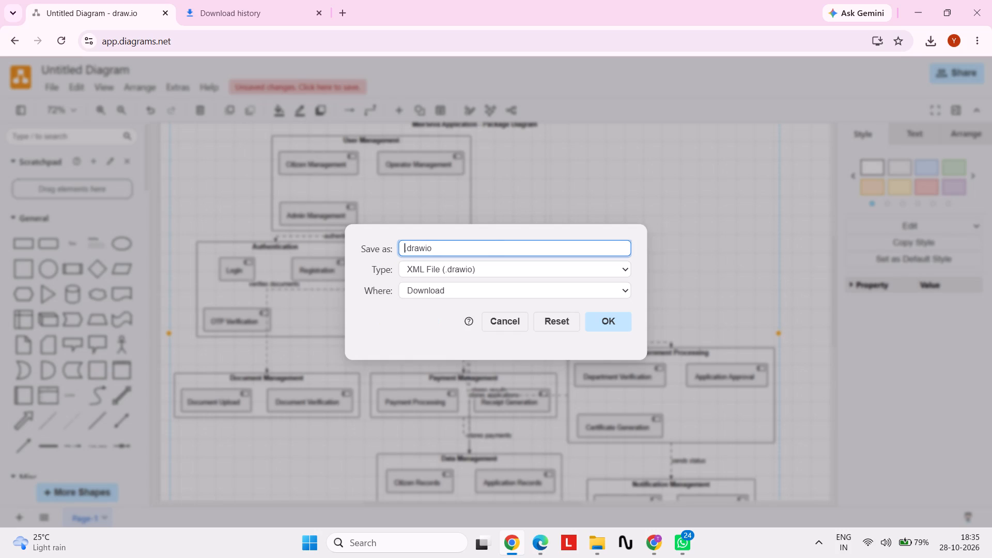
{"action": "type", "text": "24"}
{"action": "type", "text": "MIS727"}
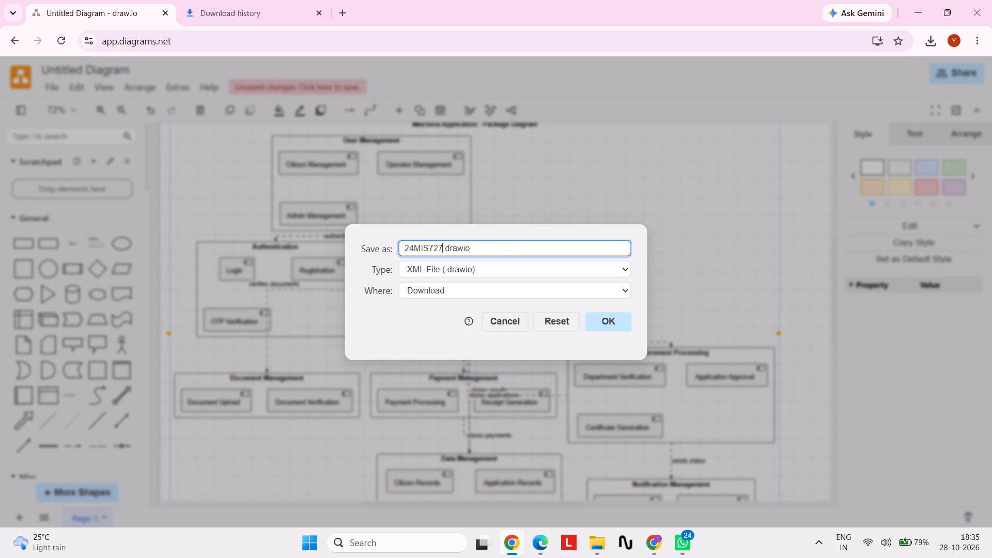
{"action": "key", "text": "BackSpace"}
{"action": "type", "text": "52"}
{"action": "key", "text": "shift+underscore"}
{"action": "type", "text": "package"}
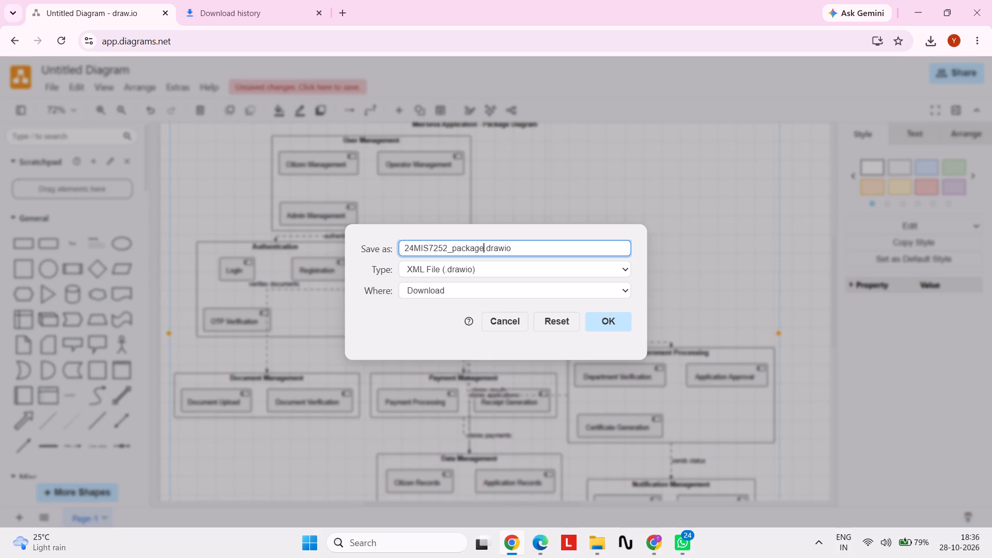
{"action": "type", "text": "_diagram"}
{"action": "left_click", "coordinate": [607, 322]}
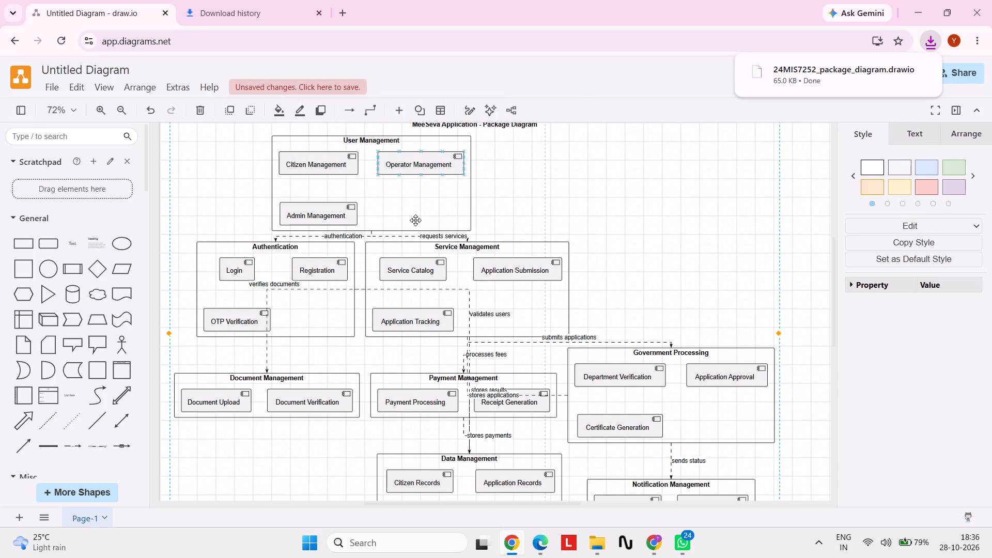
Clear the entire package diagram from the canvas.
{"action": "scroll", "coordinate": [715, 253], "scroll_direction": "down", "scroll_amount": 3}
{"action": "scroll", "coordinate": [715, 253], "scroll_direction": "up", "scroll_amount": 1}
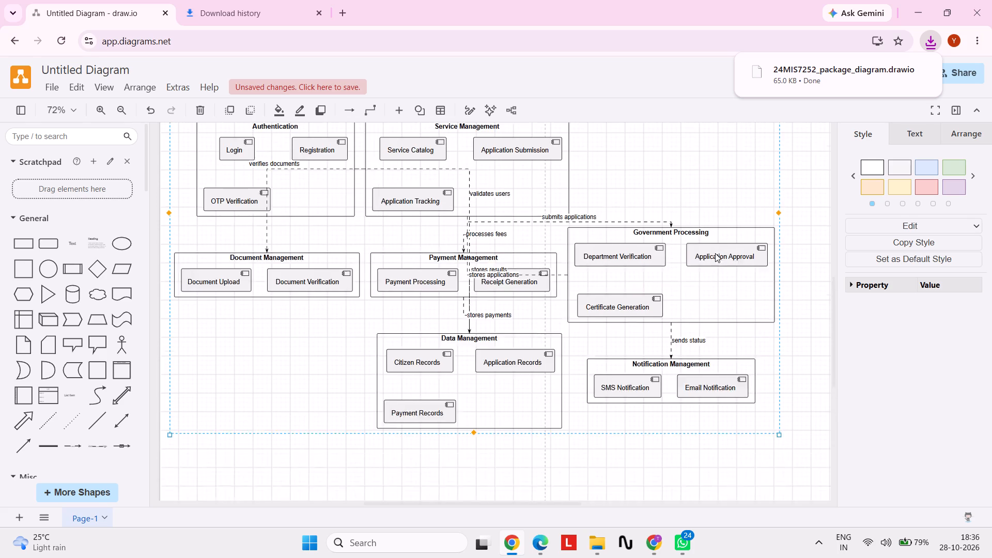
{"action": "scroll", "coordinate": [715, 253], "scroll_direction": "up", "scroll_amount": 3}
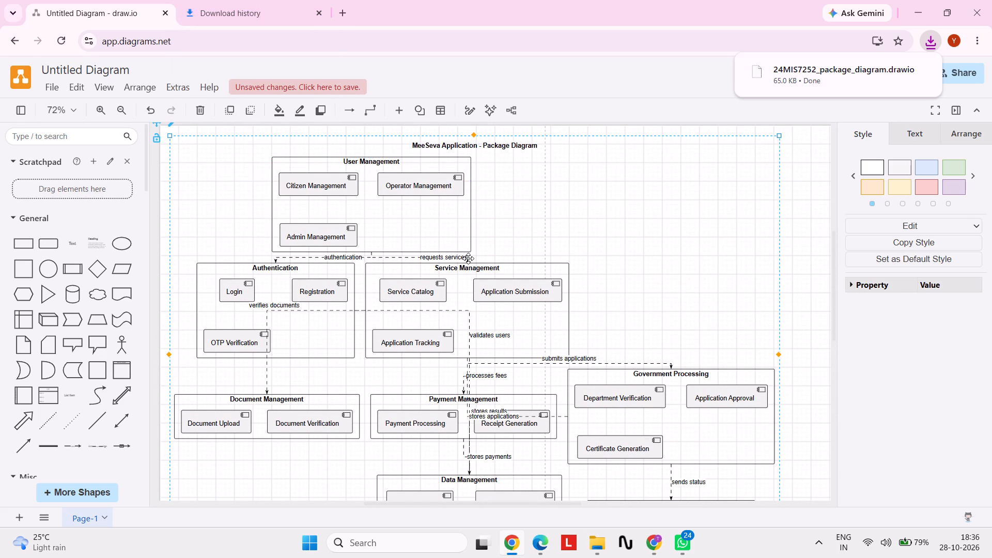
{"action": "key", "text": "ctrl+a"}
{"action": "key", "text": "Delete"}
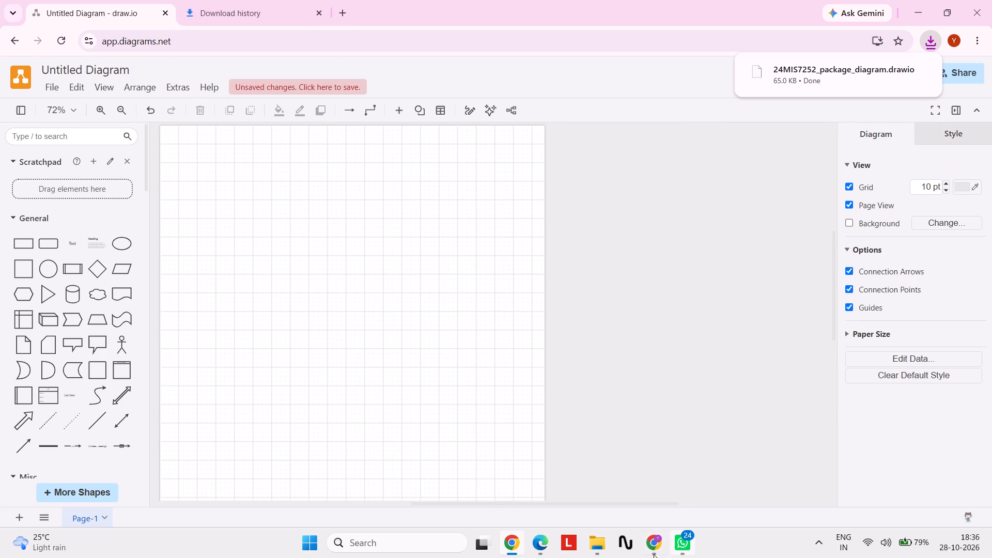
Switch to Edge, look over the package diagram part of the shared ChatGPT conversation, and return to draw.io in Chrome.
{"action": "left_click", "coordinate": [541, 539]}
{"action": "scroll", "coordinate": [464, 308], "scroll_direction": "up", "scroll_amount": 2}
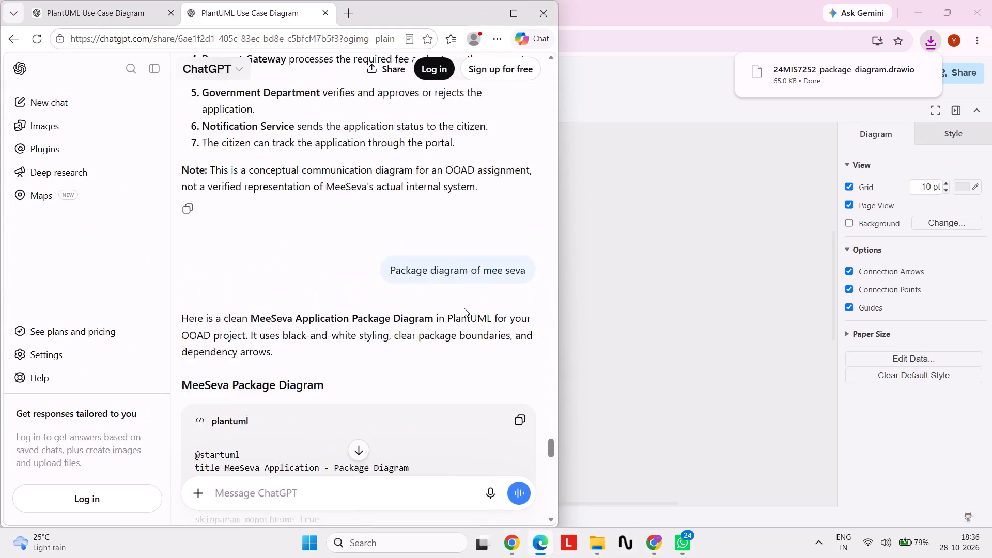
{"action": "scroll", "coordinate": [464, 308], "scroll_direction": "up", "scroll_amount": 2}
{"action": "left_click", "coordinate": [485, 23]}
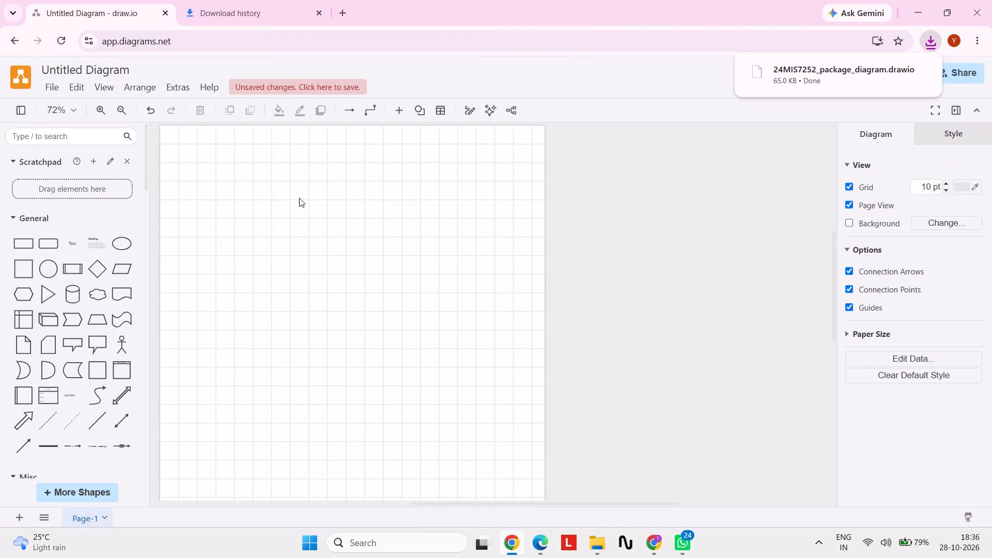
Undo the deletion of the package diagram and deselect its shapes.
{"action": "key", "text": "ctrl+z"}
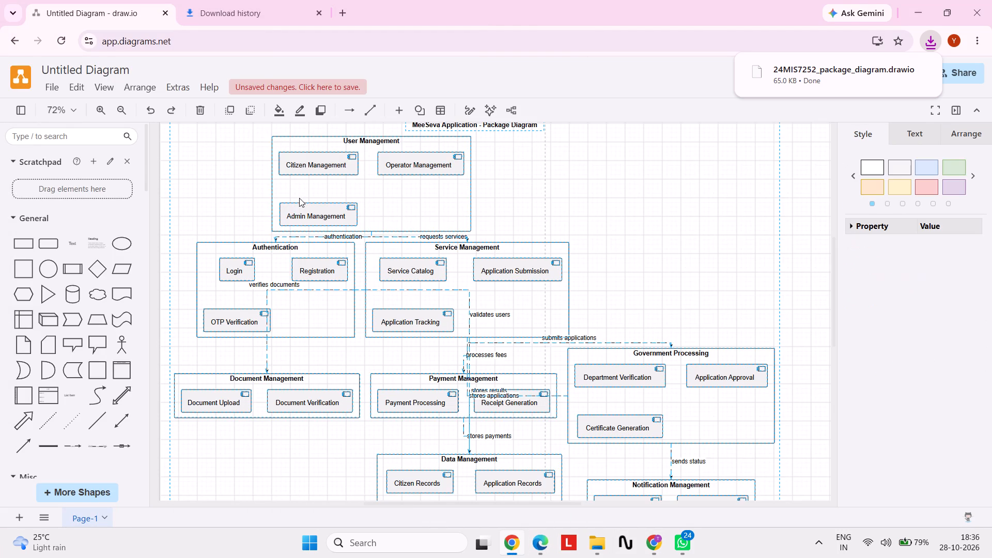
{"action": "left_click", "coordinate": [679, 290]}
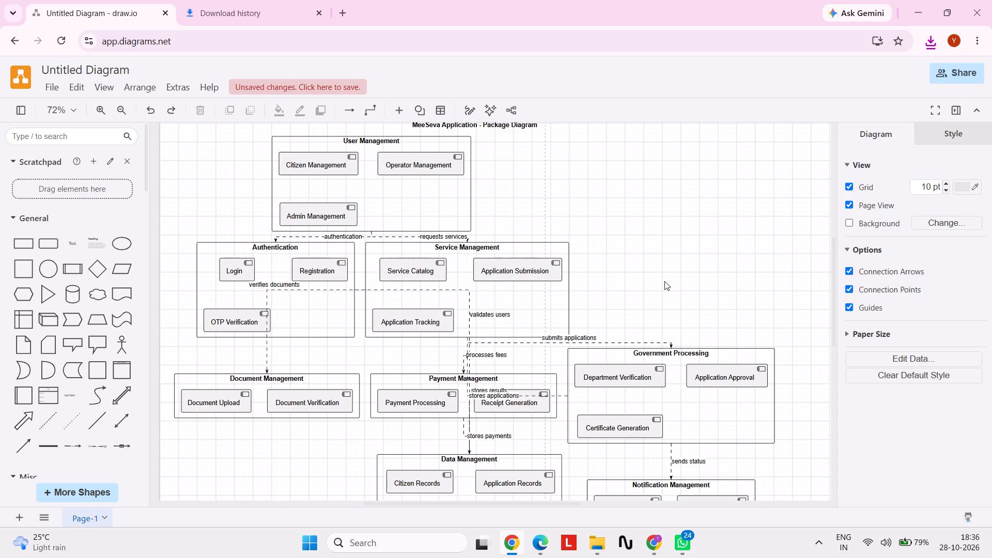
Export the package diagram as a PNG image at 100% zoom with a diagram copy included, downloading it under the default name.
{"action": "left_click", "coordinate": [61, 86]}
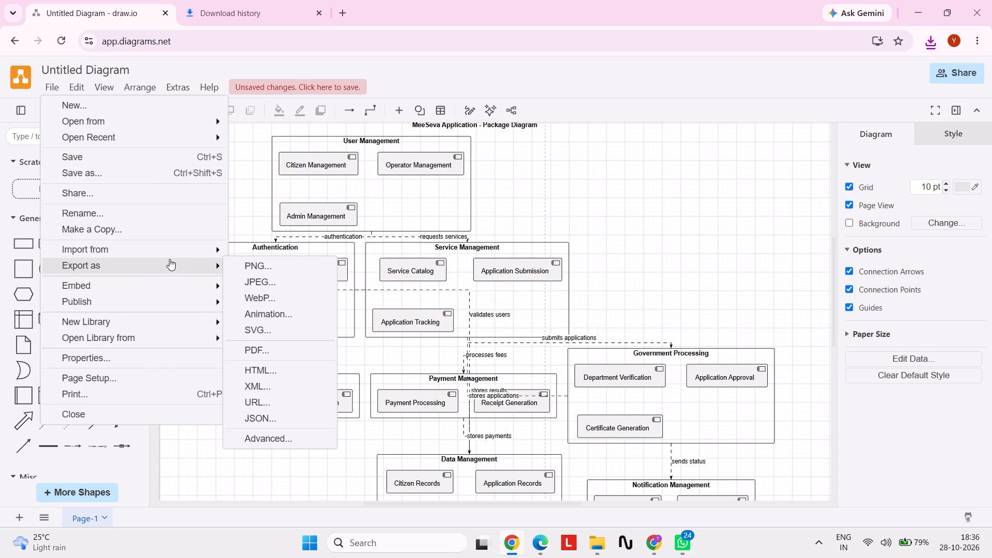
{"action": "left_click", "coordinate": [256, 259]}
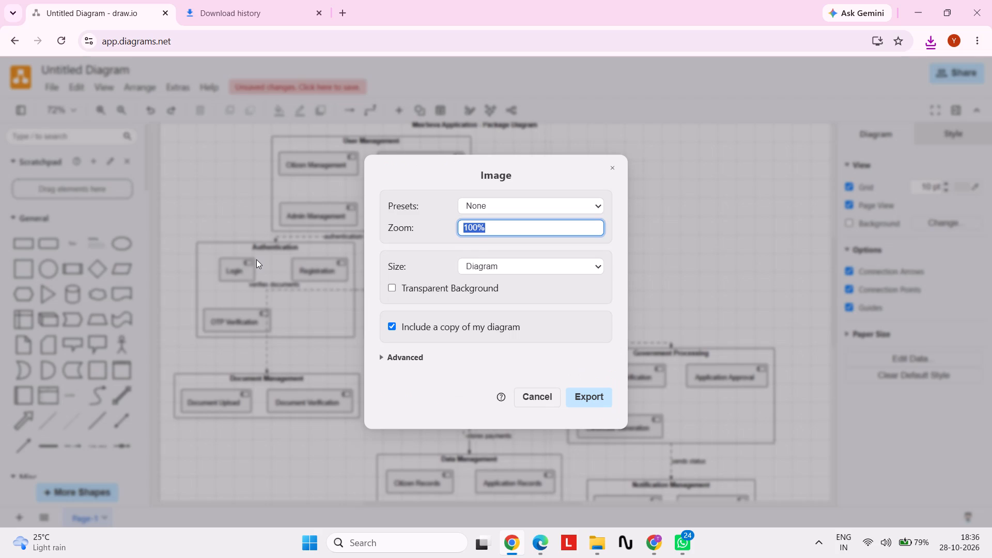
{"action": "left_click", "coordinate": [596, 397]}
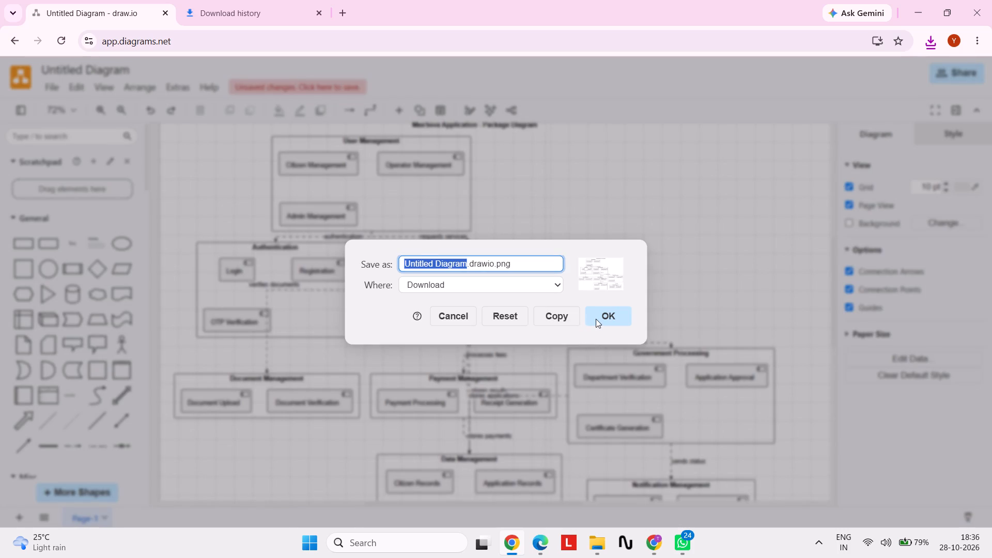
{"action": "left_click", "coordinate": [596, 319]}
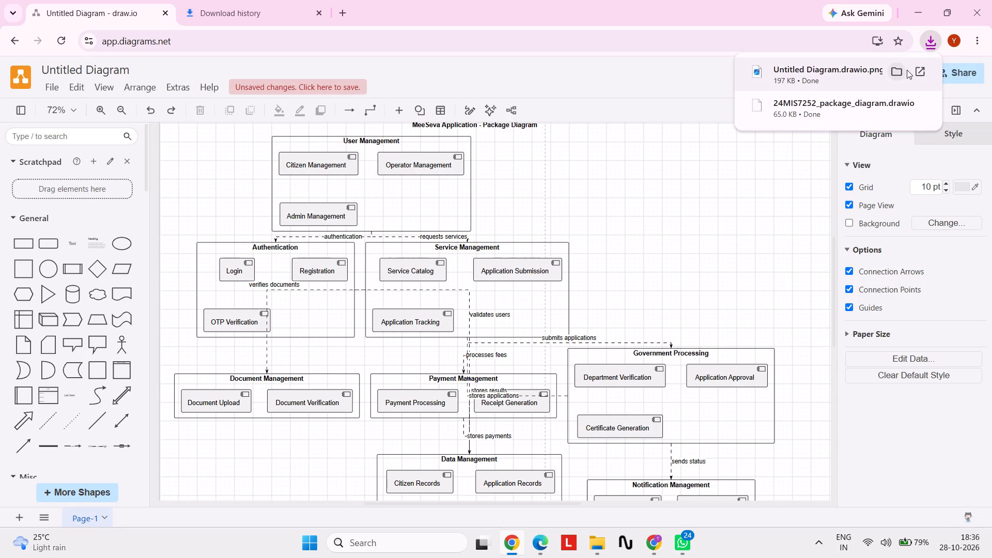
Show the downloaded Untitled Diagram.drawio.png in its folder in File Explorer and share it using WhatsApp.
{"action": "left_click", "coordinate": [898, 70]}
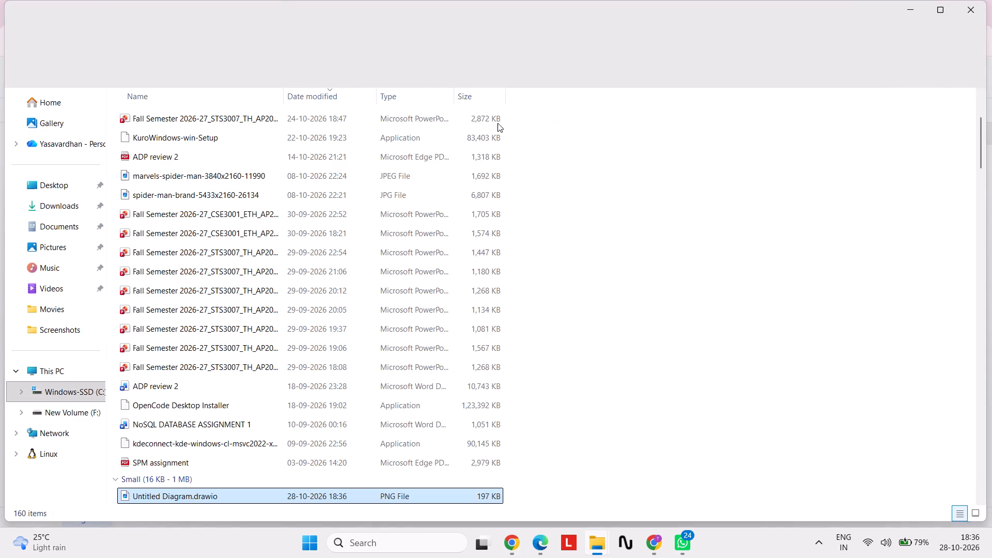
{"action": "left_click", "coordinate": [205, 82]}
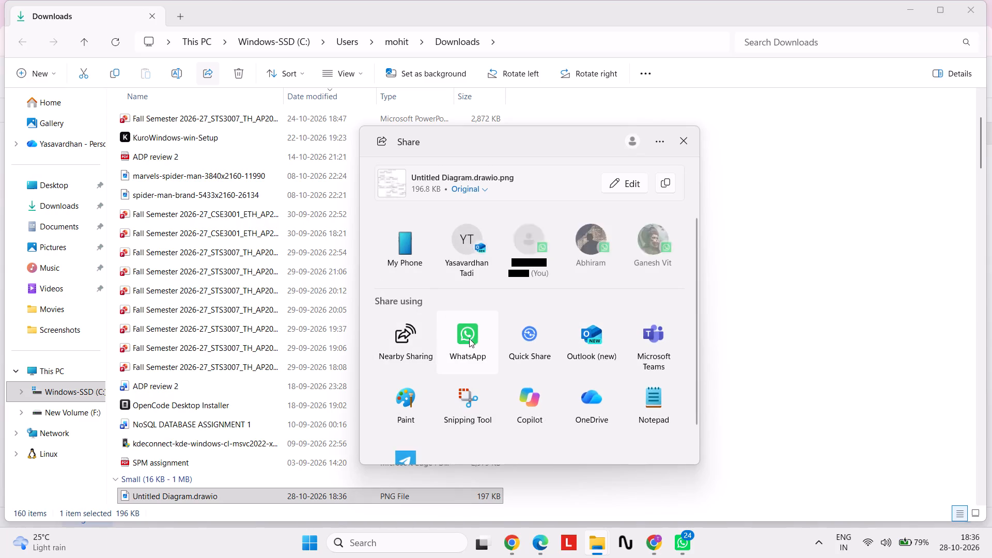
{"action": "left_click", "coordinate": [471, 338]}
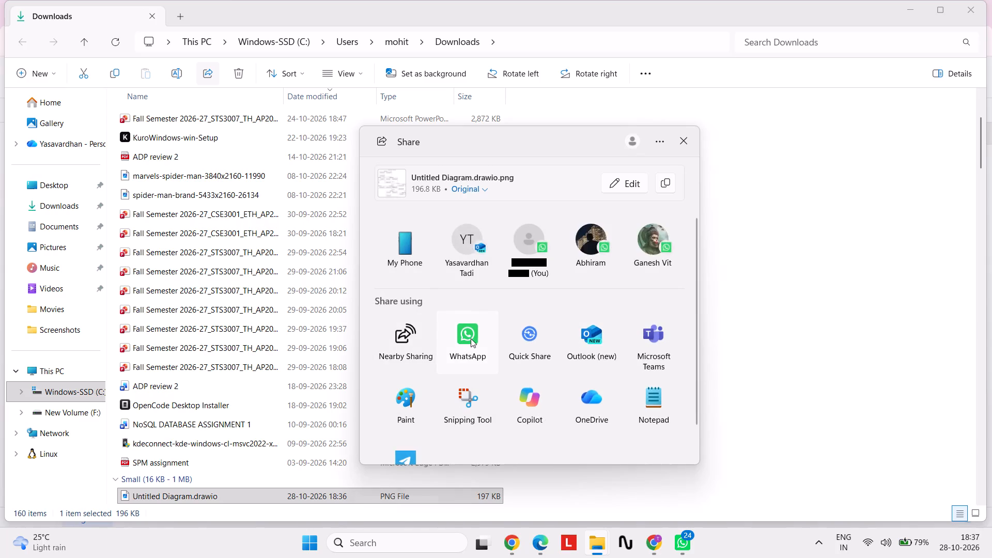
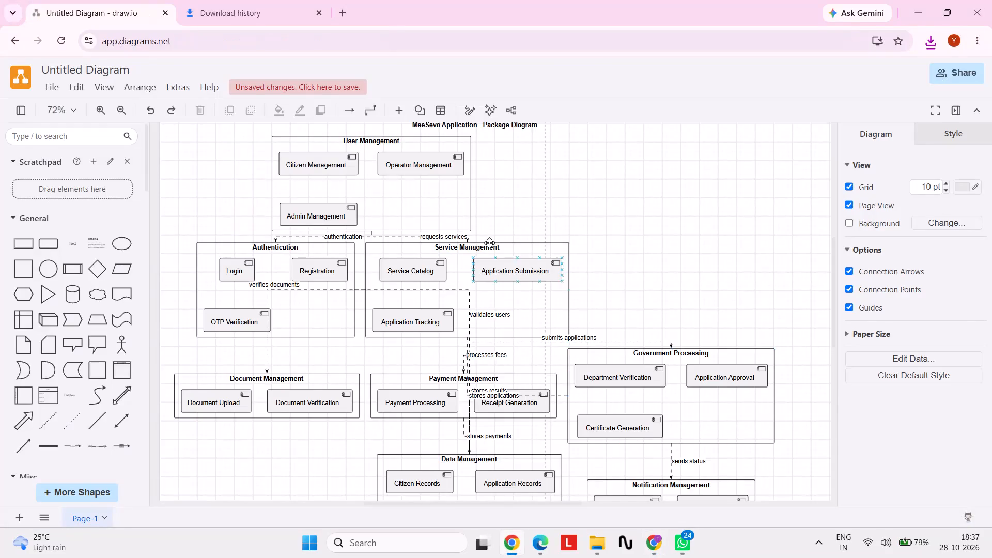
Clear the entire package diagram from the canvas.
{"action": "key", "text": "ctrl+a"}
{"action": "key", "text": "Delete"}
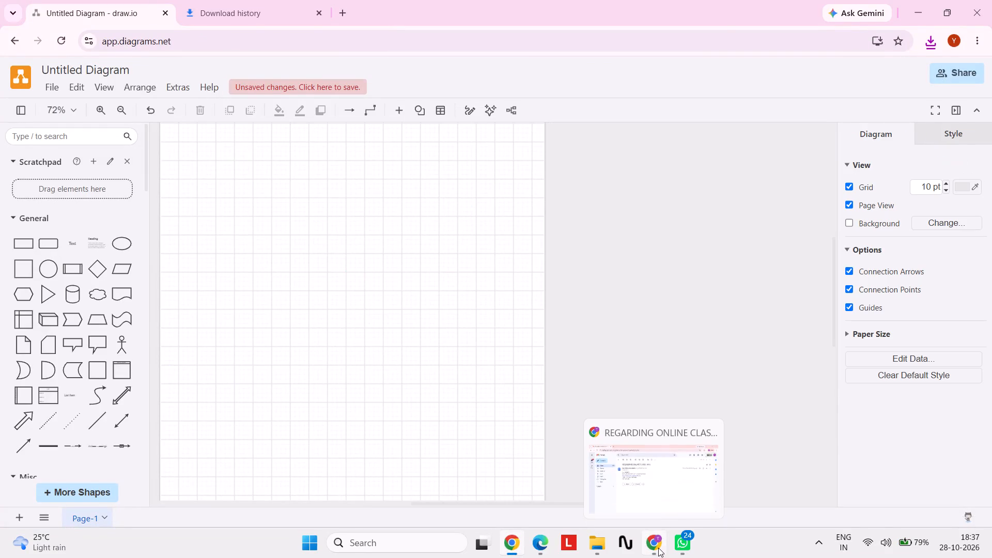
Switch to Edge with the shared ChatGPT conversation.
{"action": "left_click", "coordinate": [553, 541]}
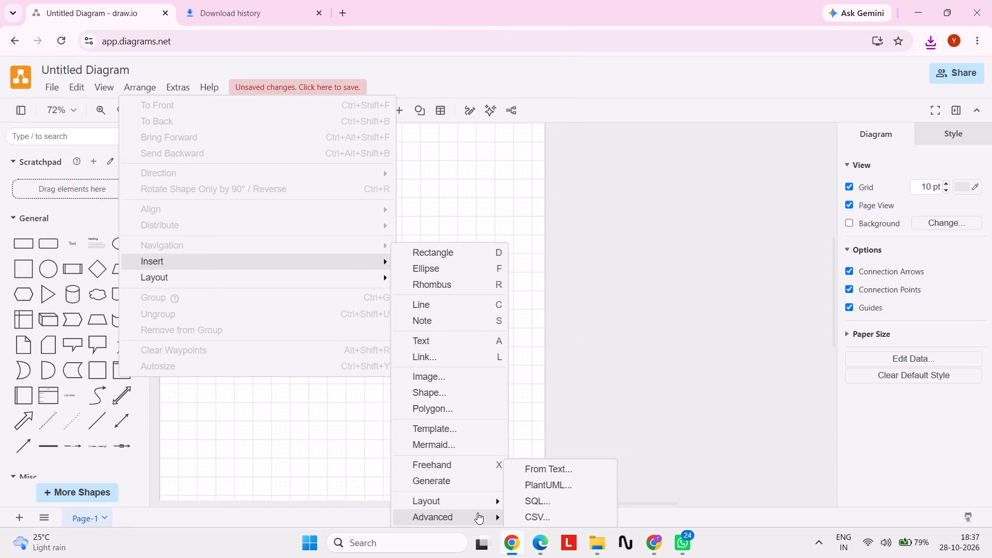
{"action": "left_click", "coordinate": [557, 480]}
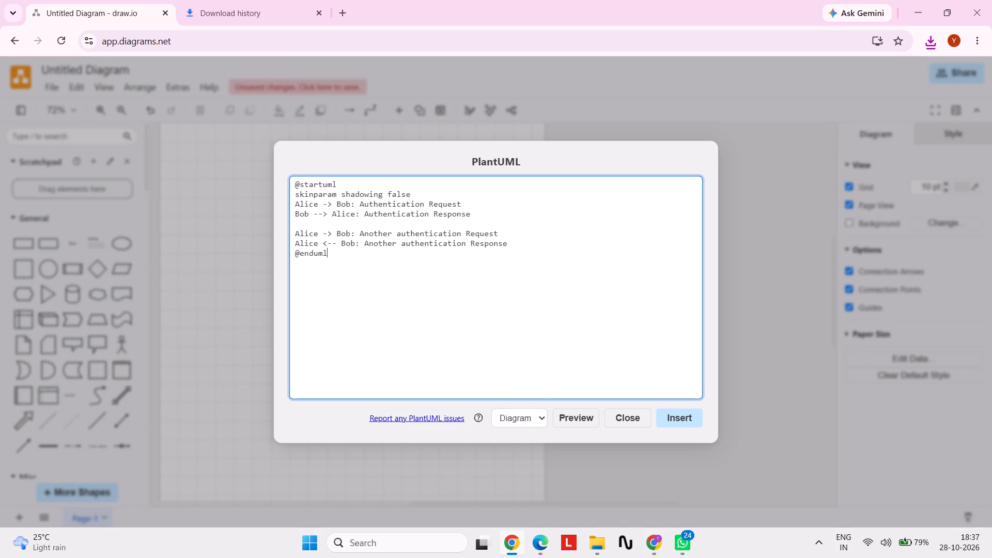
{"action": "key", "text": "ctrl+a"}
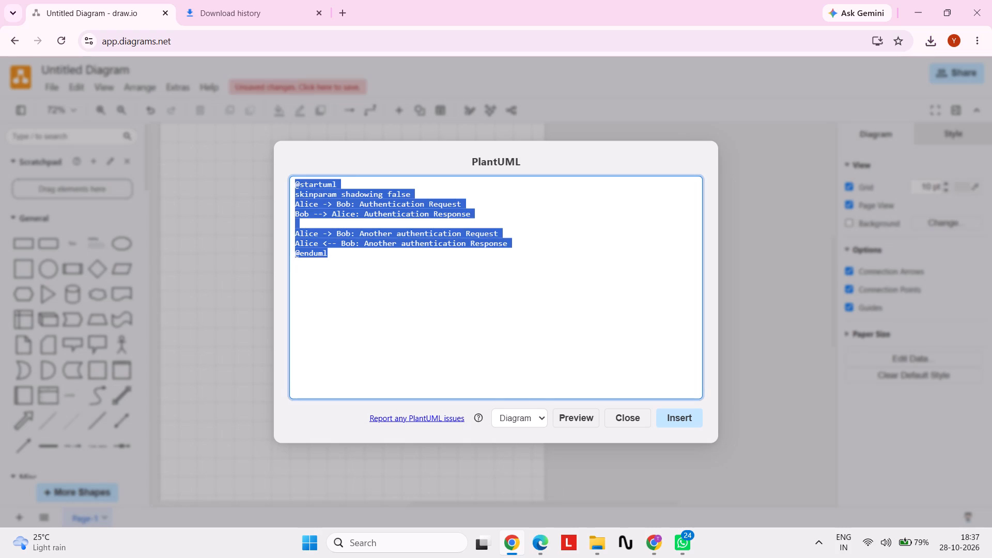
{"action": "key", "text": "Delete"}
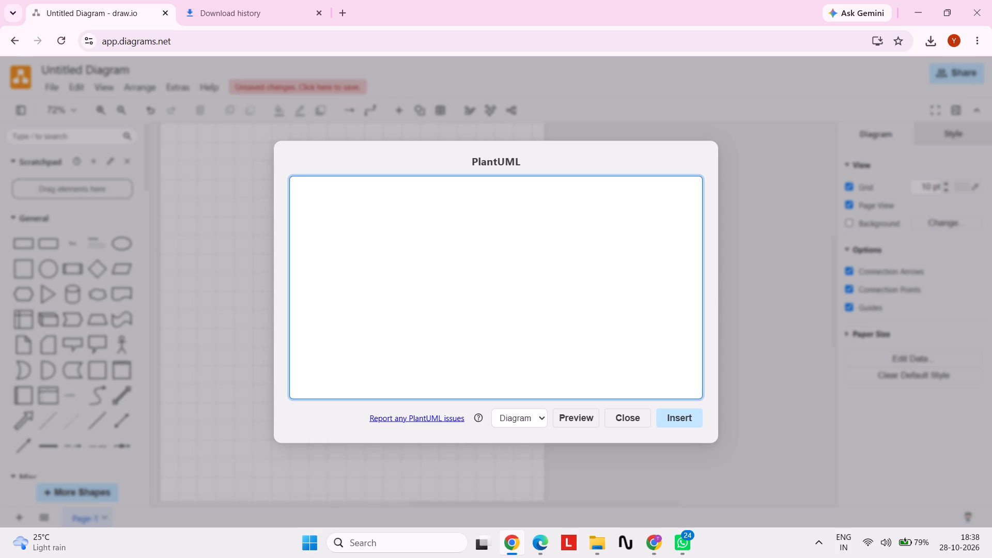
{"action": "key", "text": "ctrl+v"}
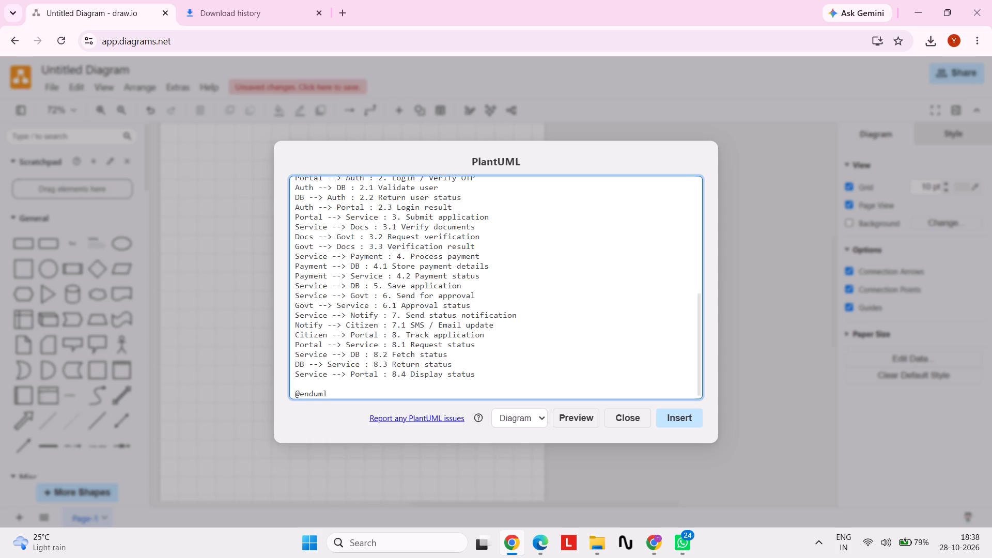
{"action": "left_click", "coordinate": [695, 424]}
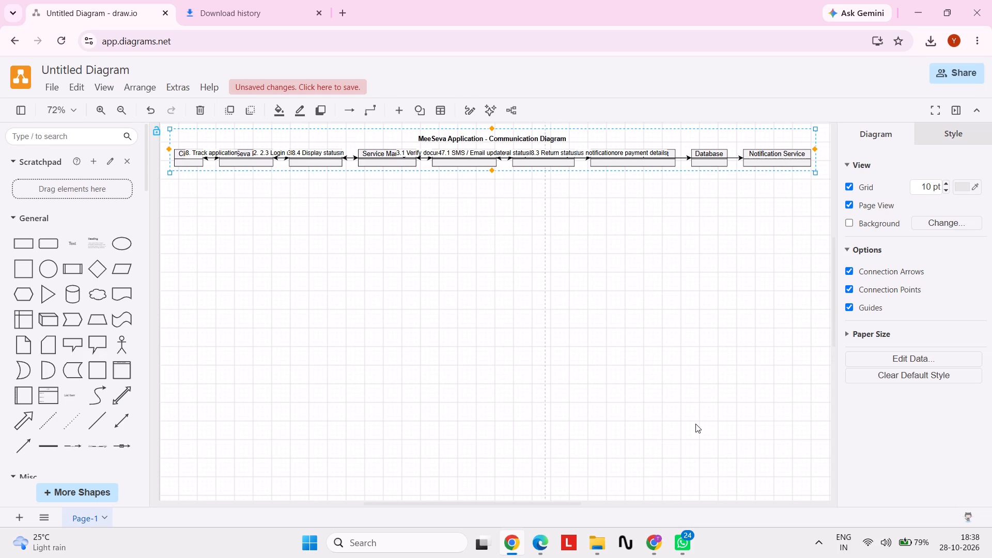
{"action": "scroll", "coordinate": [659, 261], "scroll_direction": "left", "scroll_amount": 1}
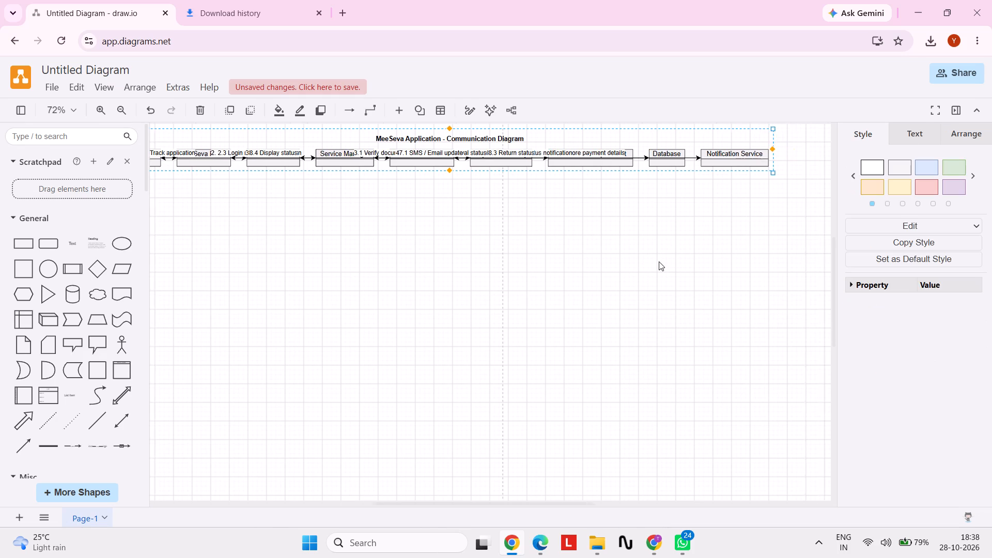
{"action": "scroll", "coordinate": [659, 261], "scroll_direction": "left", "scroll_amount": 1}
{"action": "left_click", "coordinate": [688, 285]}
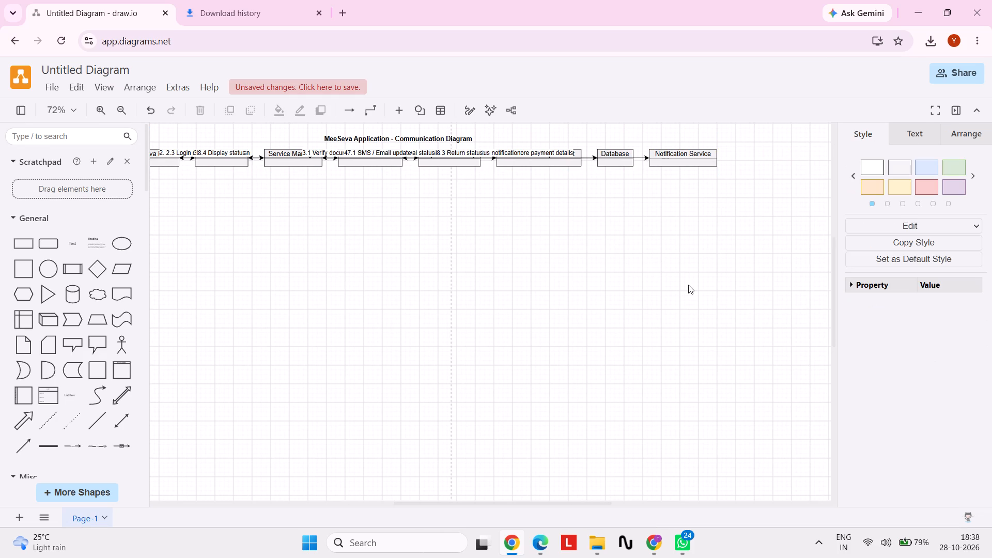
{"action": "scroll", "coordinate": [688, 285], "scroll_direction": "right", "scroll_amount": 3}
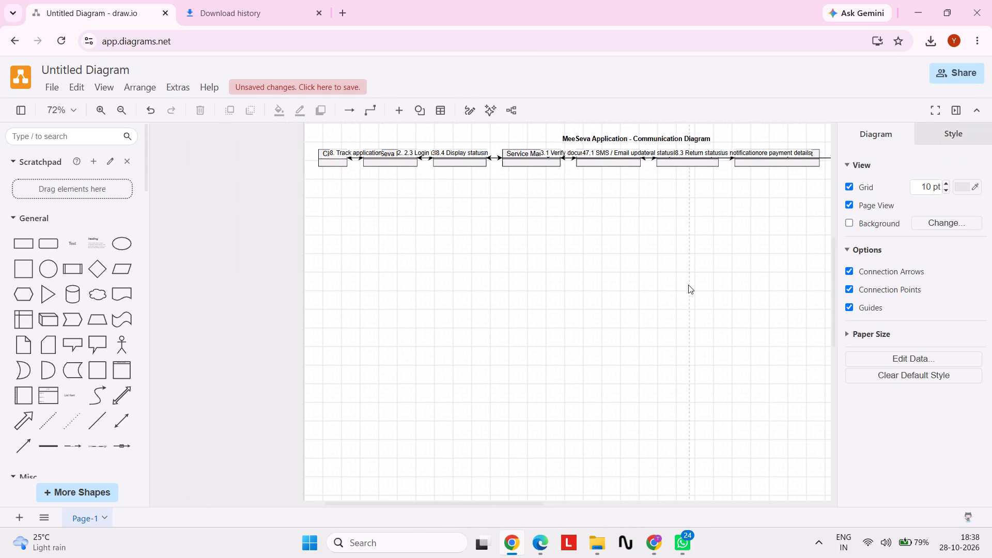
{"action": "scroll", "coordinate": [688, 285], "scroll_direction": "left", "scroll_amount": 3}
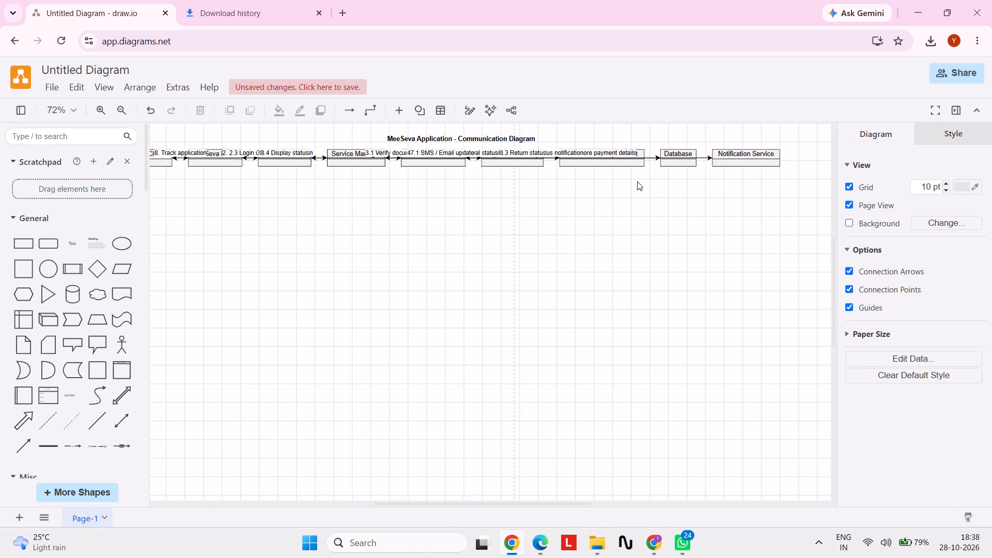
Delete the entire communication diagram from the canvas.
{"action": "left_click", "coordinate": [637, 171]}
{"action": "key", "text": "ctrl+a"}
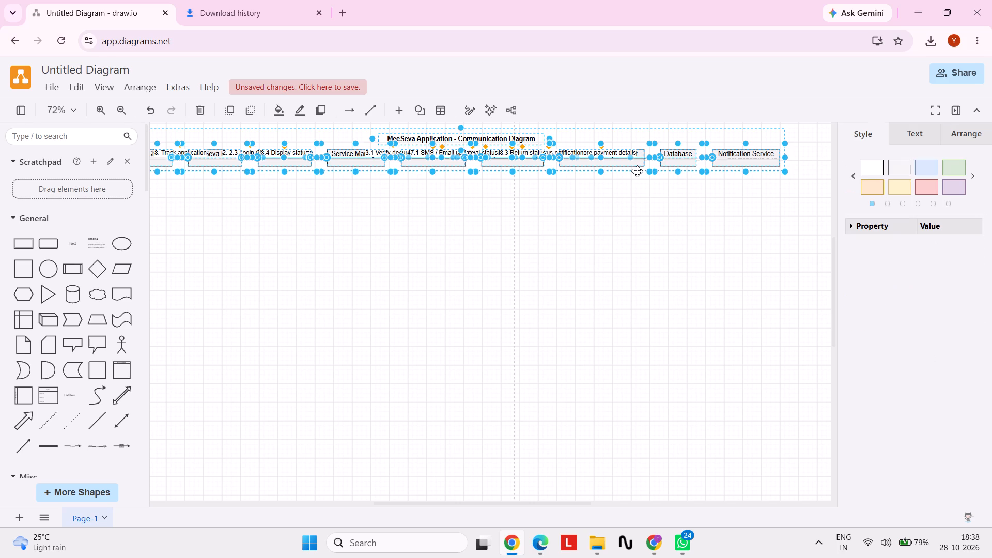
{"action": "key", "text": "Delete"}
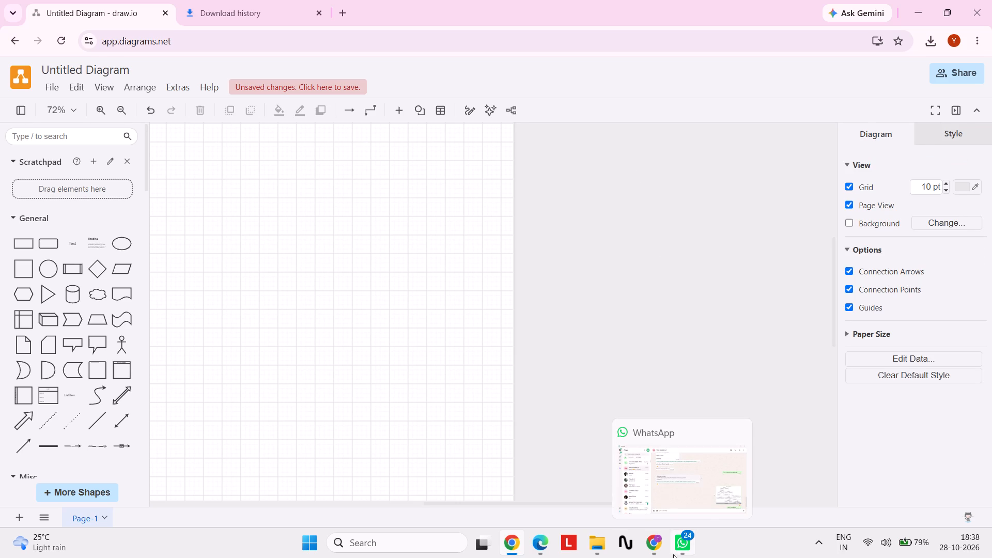
Switch to File Explorer, examine the saved .drawio files and the Downloads folder's properties and advanced attributes, and return to draw.io.
{"action": "left_click", "coordinate": [591, 546]}
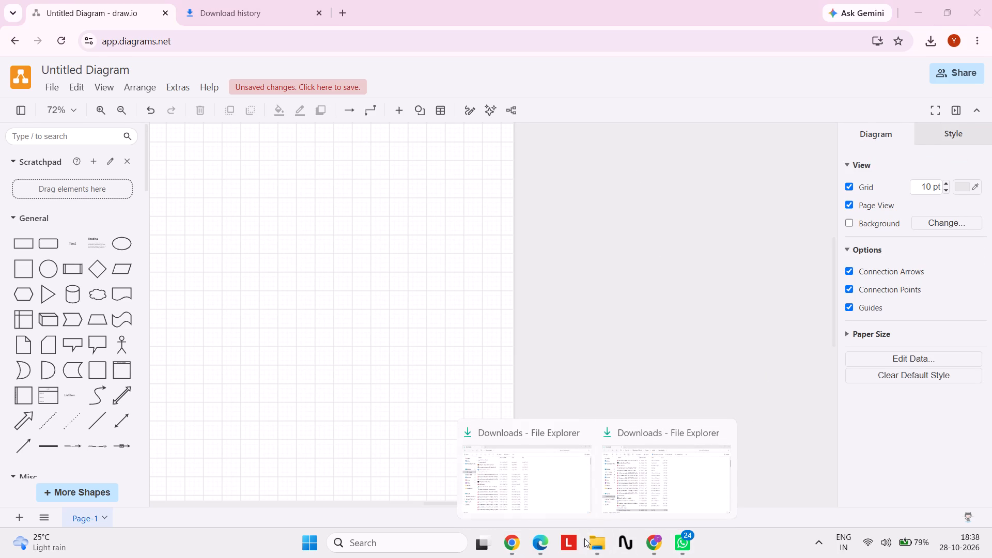
{"action": "left_click", "coordinate": [553, 507]}
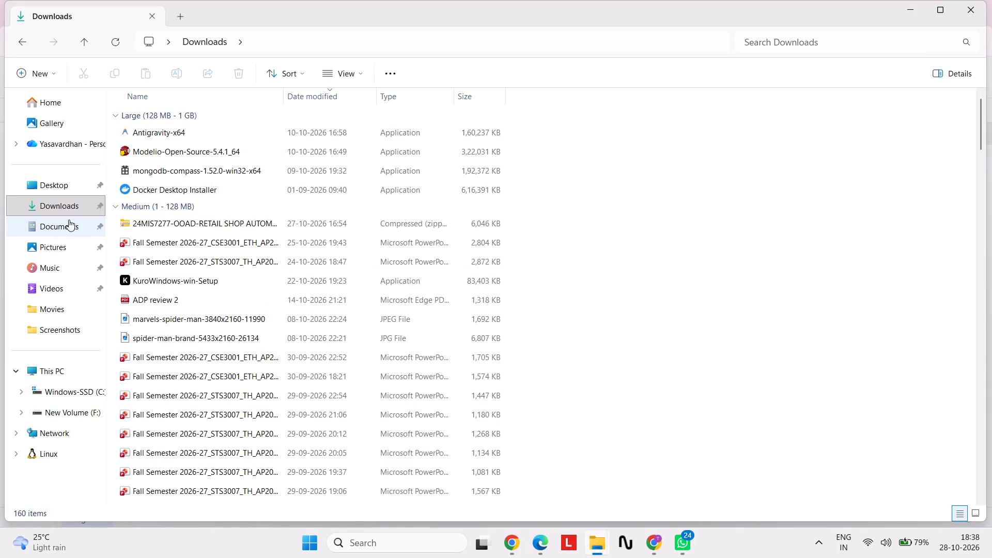
{"action": "left_click", "coordinate": [78, 212]}
{"action": "scroll", "coordinate": [347, 332], "scroll_direction": "down", "scroll_amount": 3}
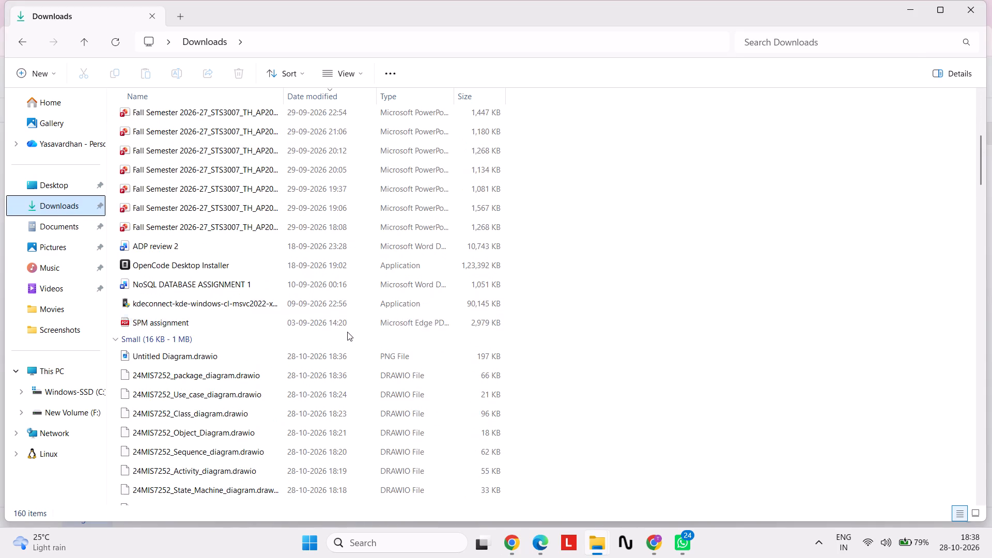
{"action": "scroll", "coordinate": [347, 332], "scroll_direction": "down", "scroll_amount": 1}
{"action": "right_click", "coordinate": [347, 332]}
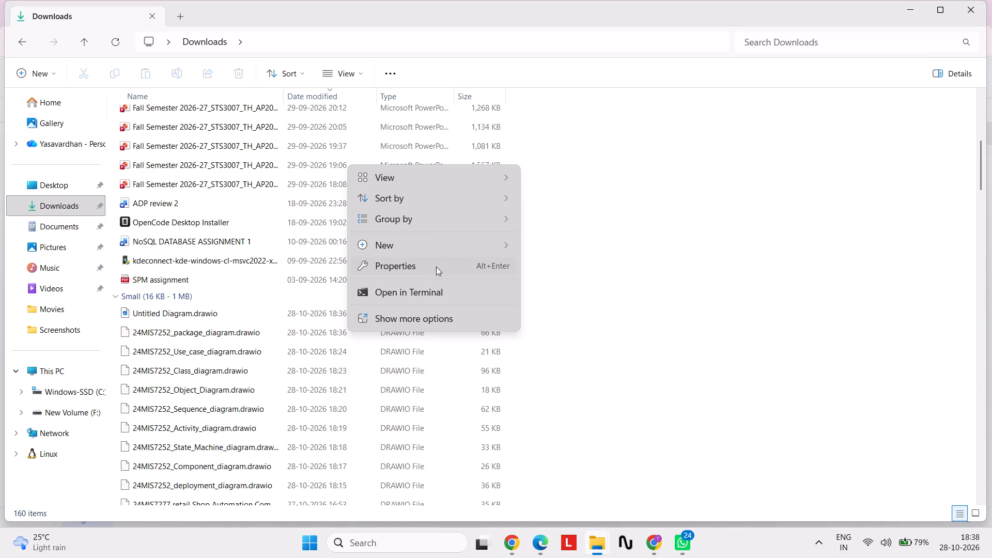
{"action": "left_click", "coordinate": [436, 268]}
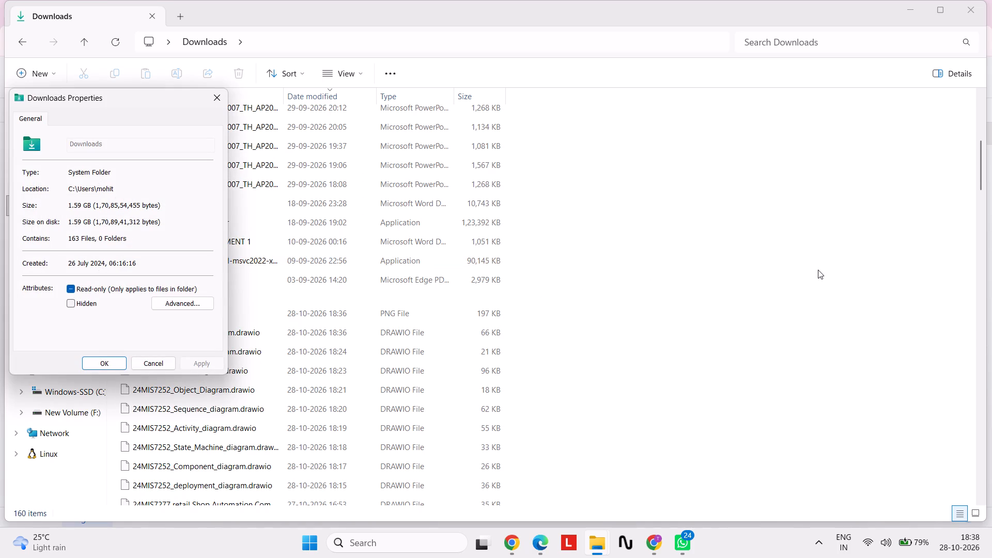
{"action": "left_click", "coordinate": [203, 306]}
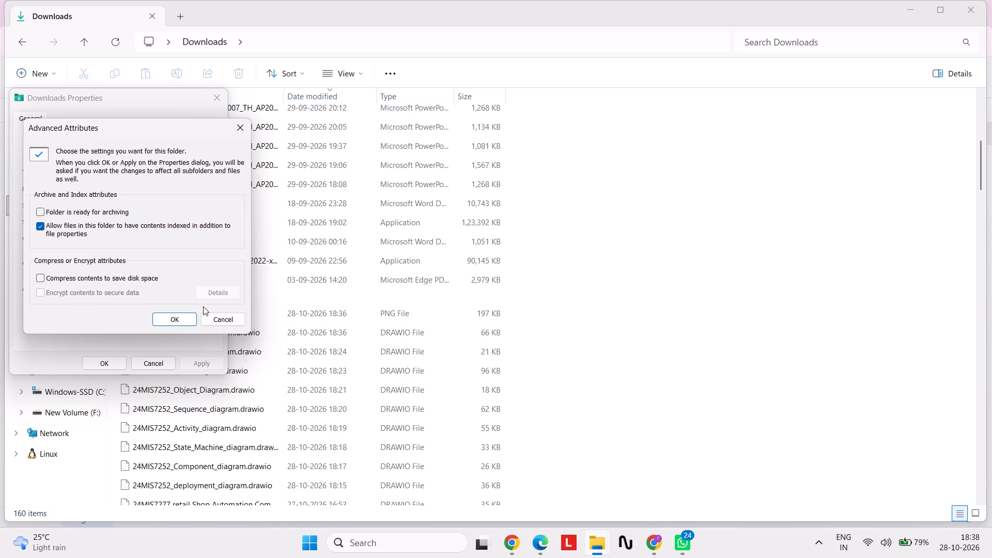
{"action": "left_click", "coordinate": [243, 122]}
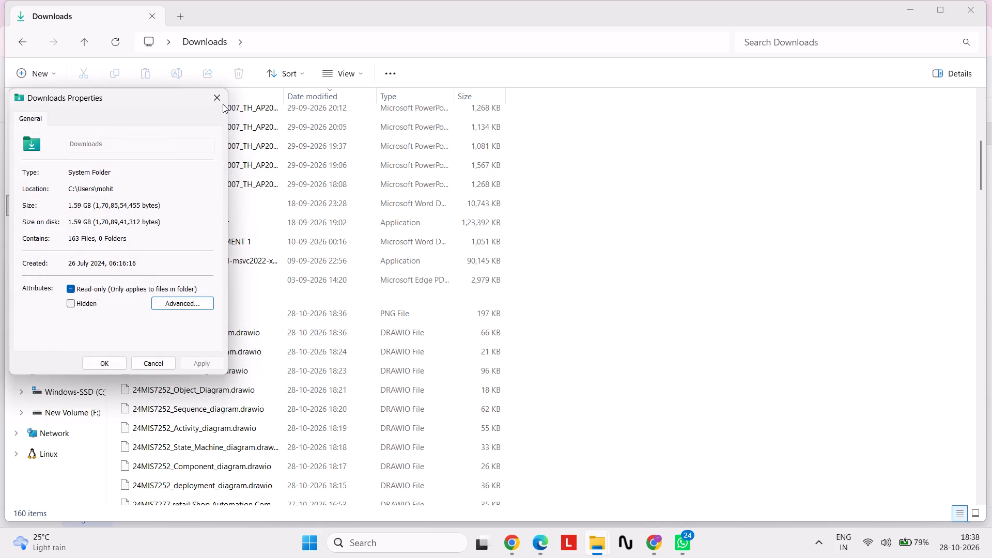
{"action": "left_click", "coordinate": [222, 103]}
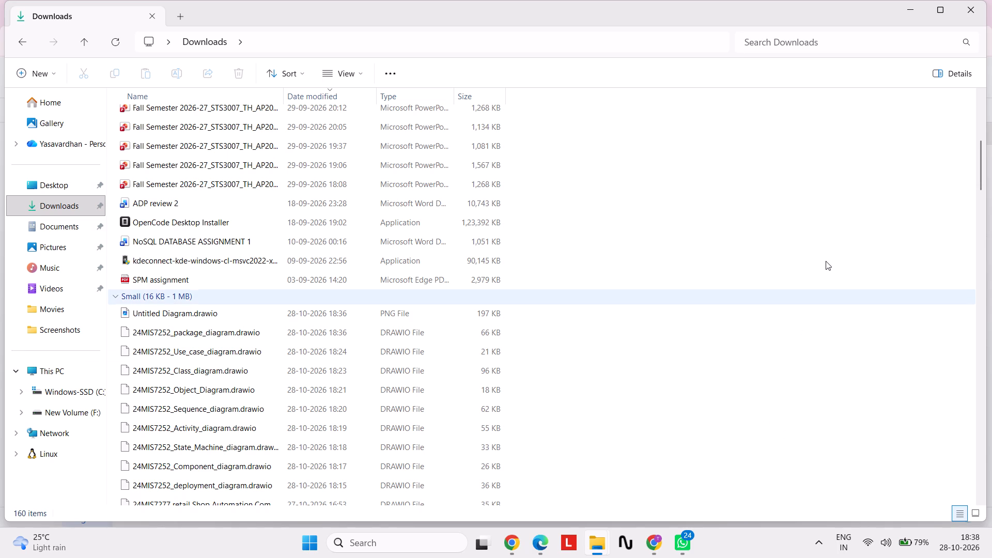
{"action": "left_click", "coordinate": [920, 5]}
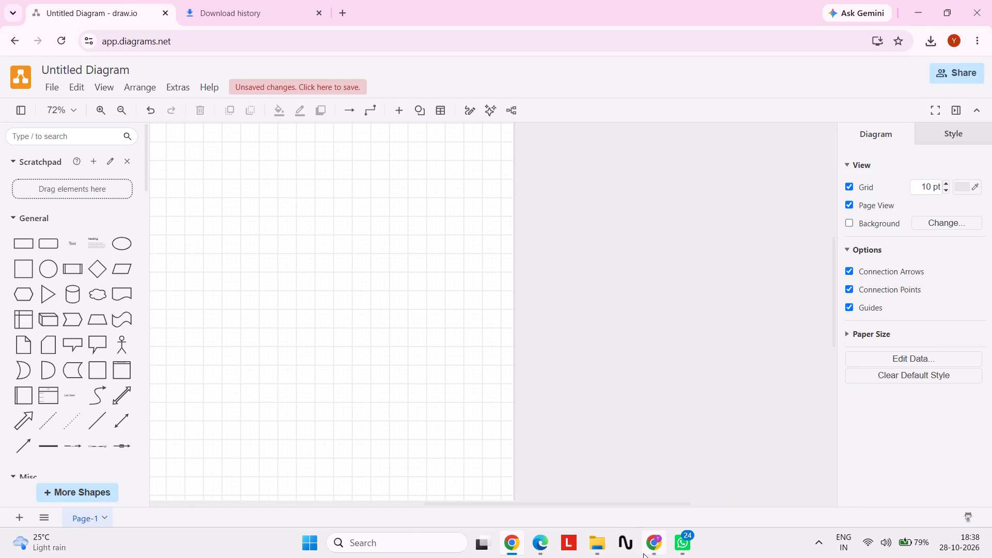
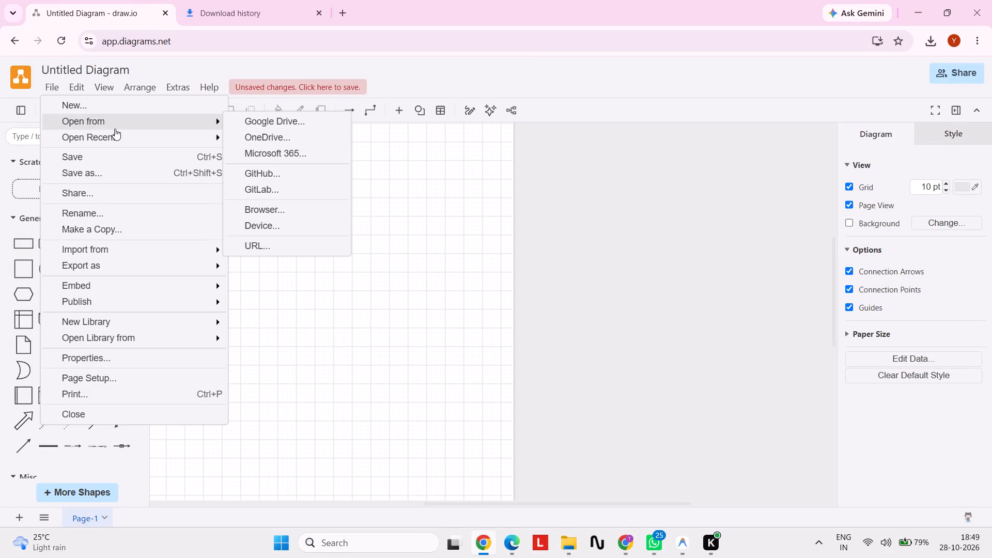
Start opening an existing diagram file from the device.
{"action": "left_click", "coordinate": [304, 227]}
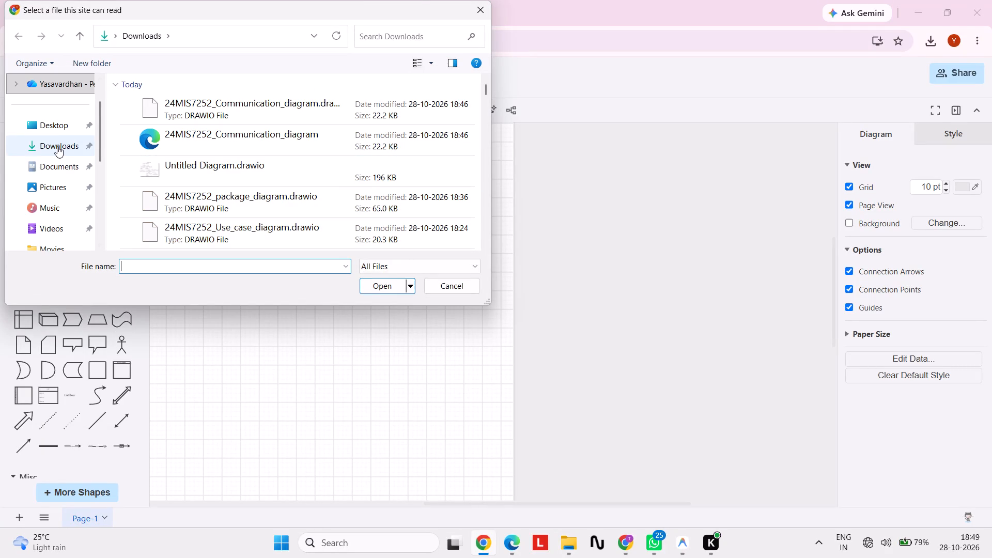
Open the communication diagram's .drawio file from Downloads in this window, discarding the unsaved changes.
{"action": "left_click", "coordinate": [57, 146]}
{"action": "left_click", "coordinate": [271, 115]}
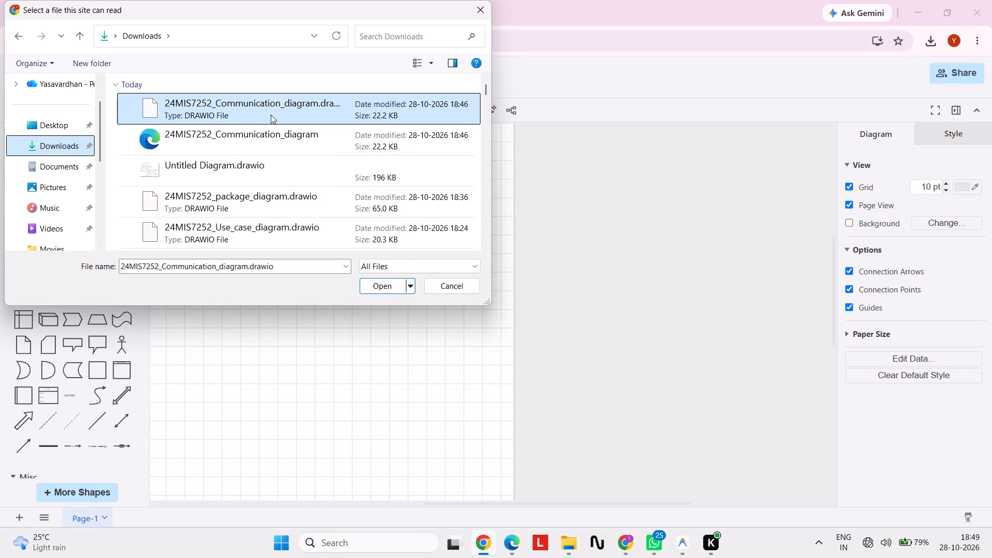
{"action": "left_click", "coordinate": [386, 285]}
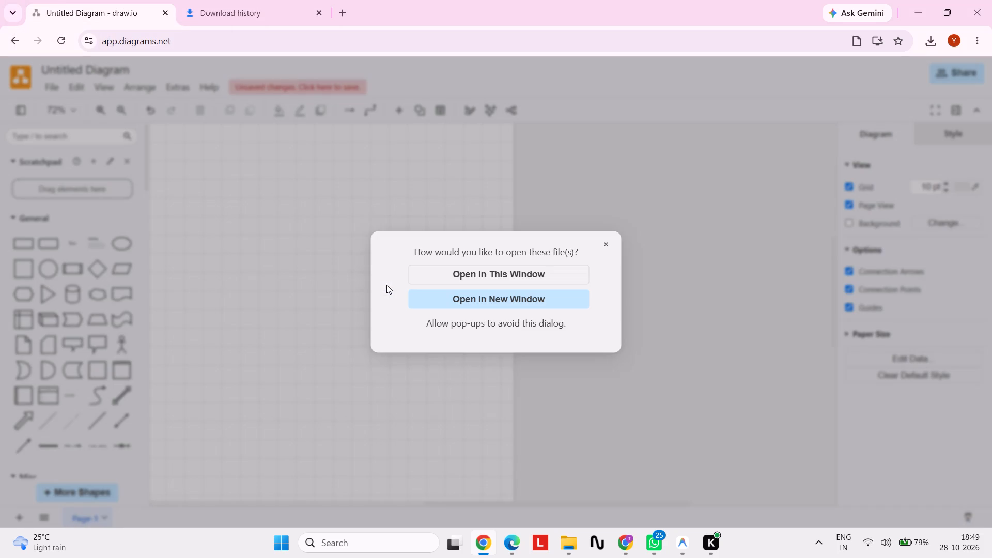
{"action": "left_click", "coordinate": [470, 278]}
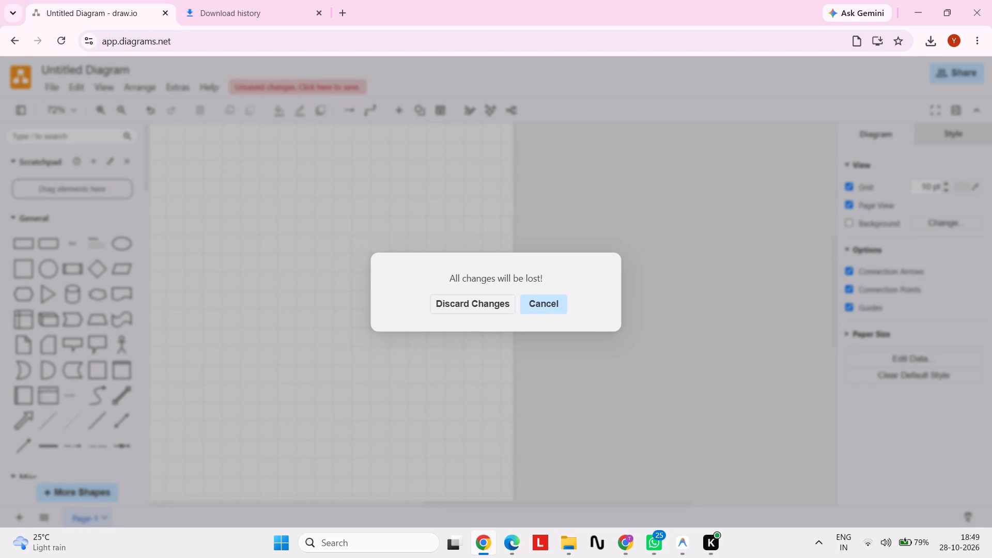
{"action": "left_click", "coordinate": [496, 307]}
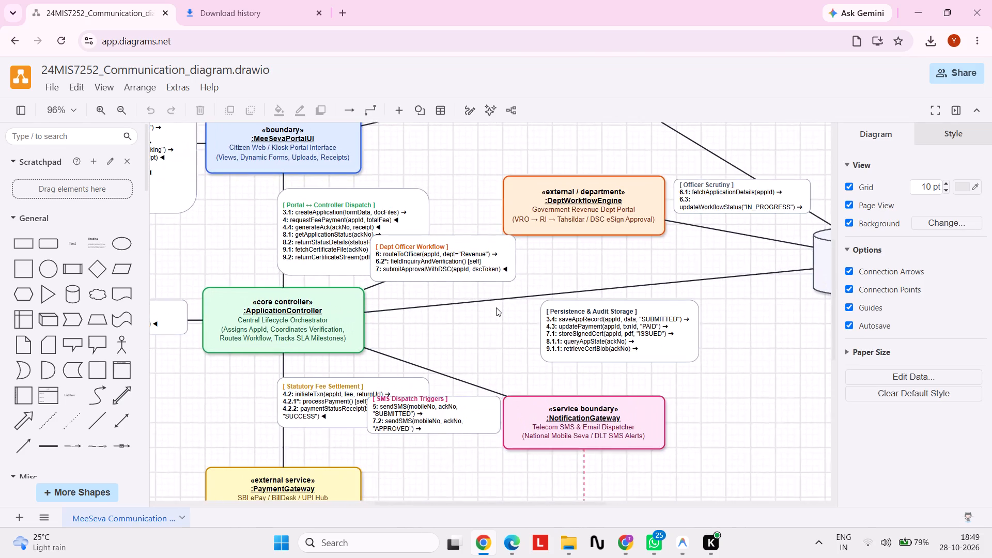
Delete the Citizen–PortalUI Communication and Service Discovery message boxes, allowing changes to be saved to the file.
{"action": "scroll", "coordinate": [496, 307], "scroll_direction": "right", "scroll_amount": 3}
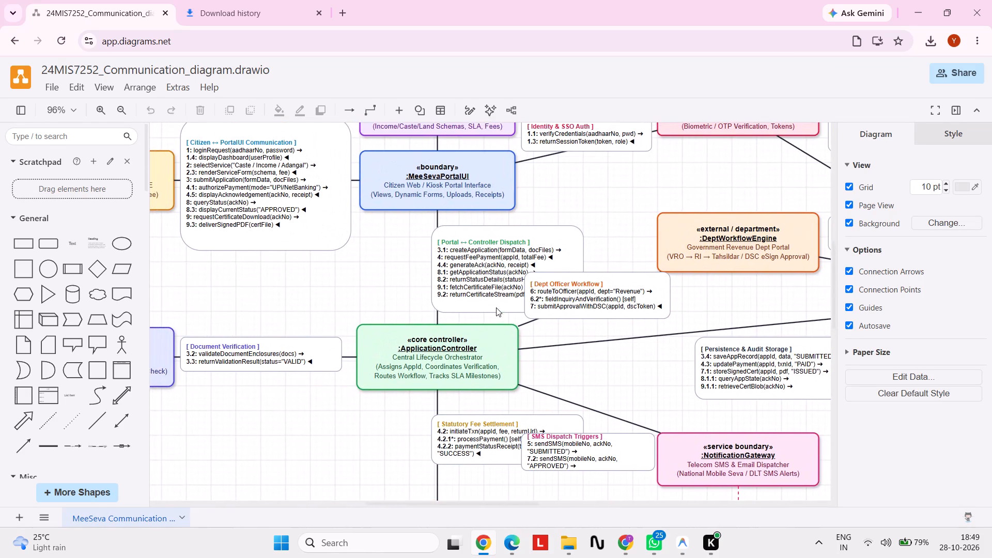
{"action": "scroll", "coordinate": [496, 307], "scroll_direction": "left", "scroll_amount": 1}
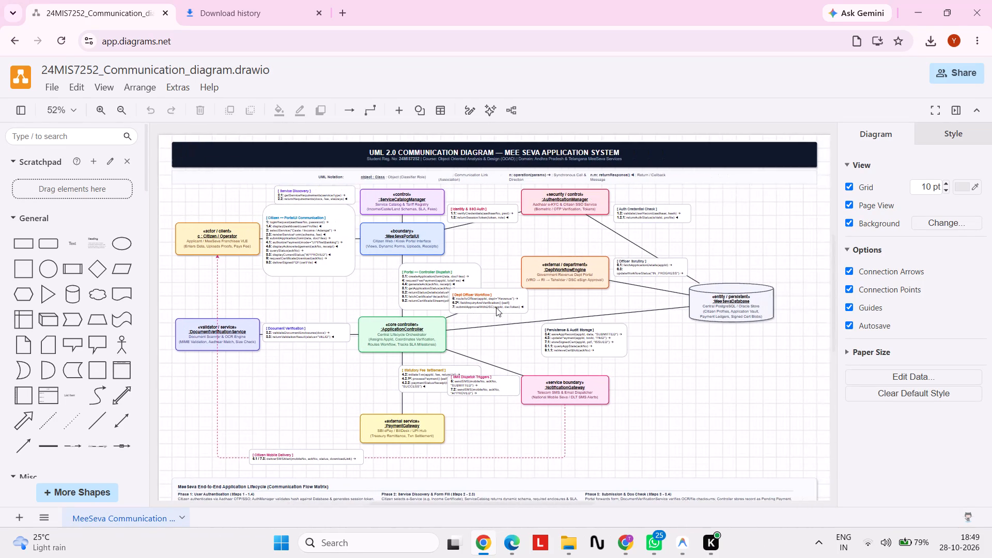
{"action": "scroll", "coordinate": [496, 307], "scroll_direction": "left", "scroll_amount": 2}
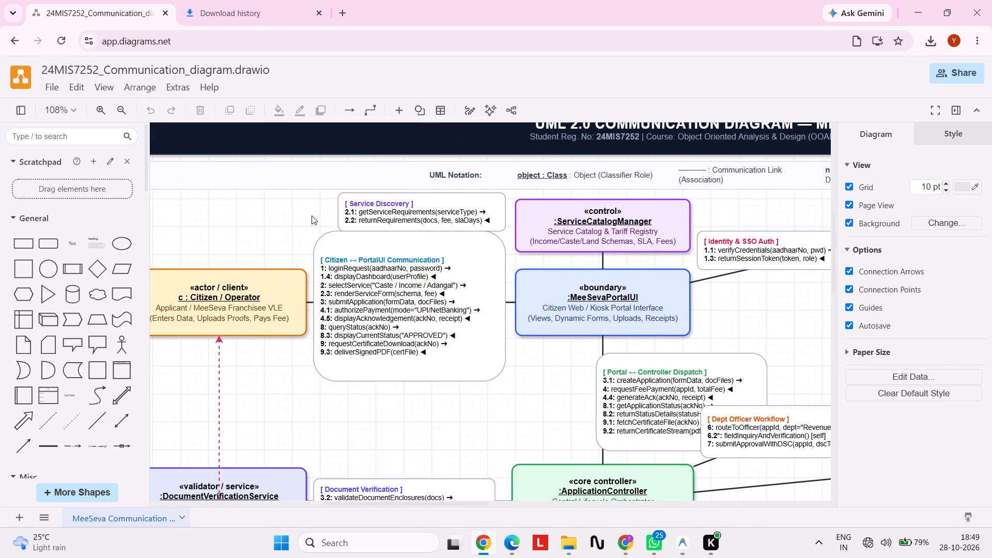
{"action": "left_click", "coordinate": [421, 252]}
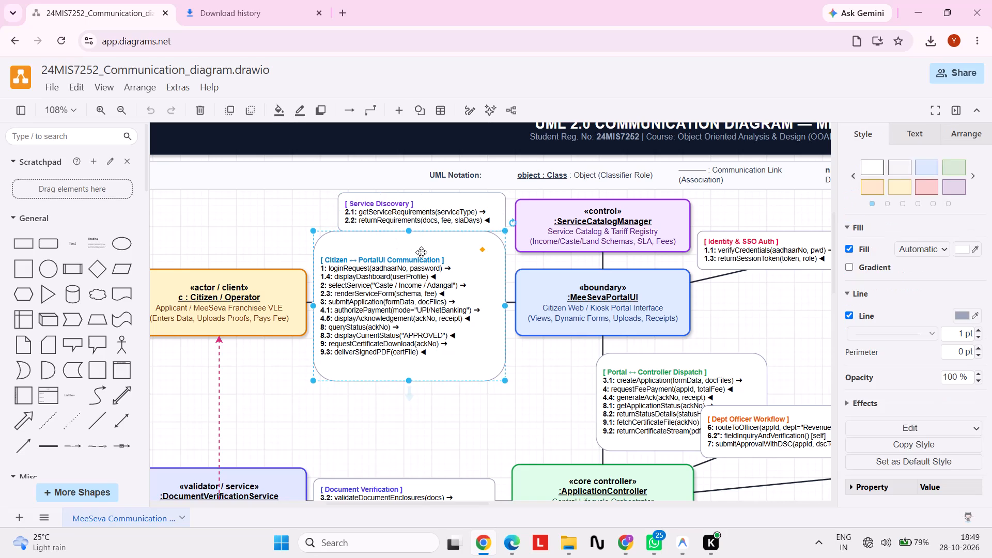
{"action": "key", "text": "Delete"}
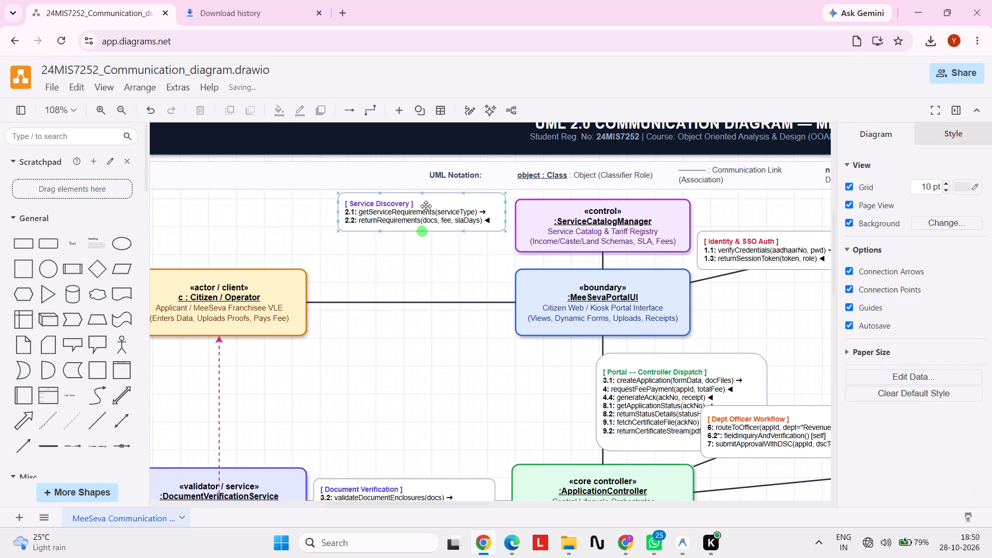
{"action": "left_click", "coordinate": [428, 202]}
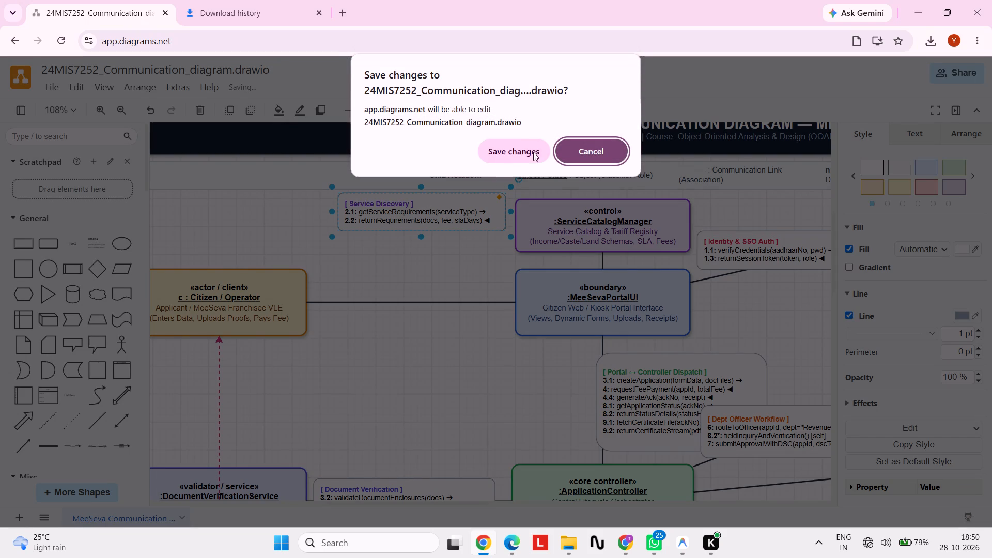
{"action": "left_click", "coordinate": [540, 150]}
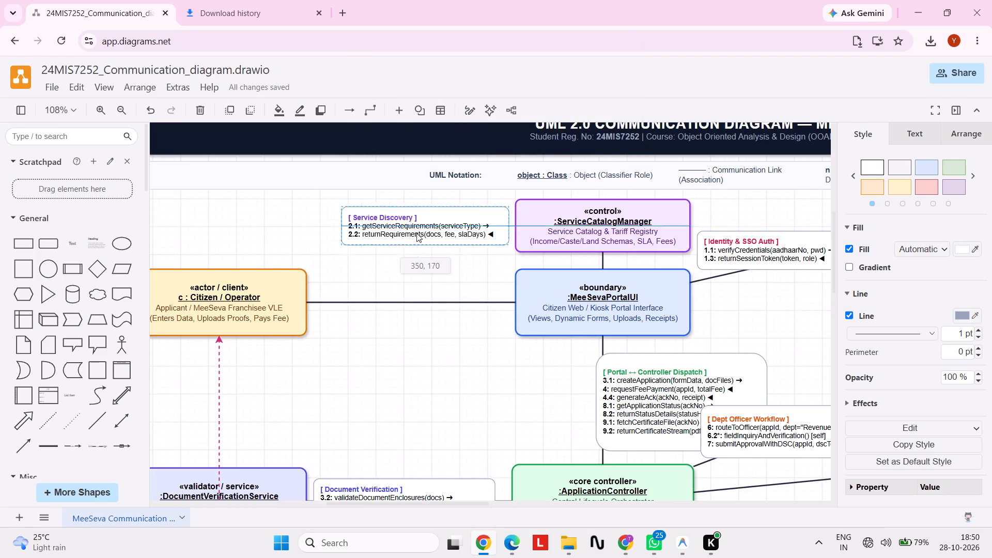
{"action": "left_click", "coordinate": [415, 237]}
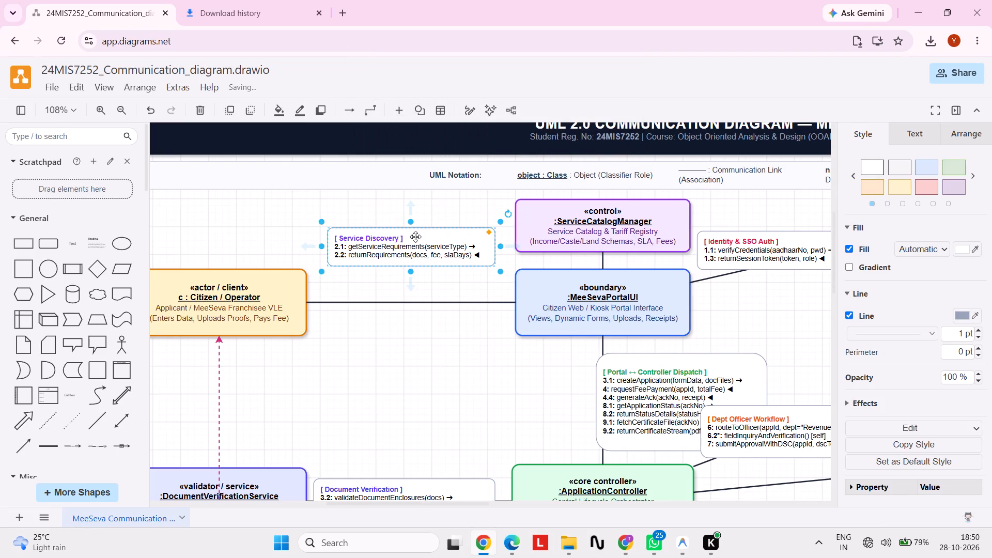
{"action": "key", "text": "Delete"}
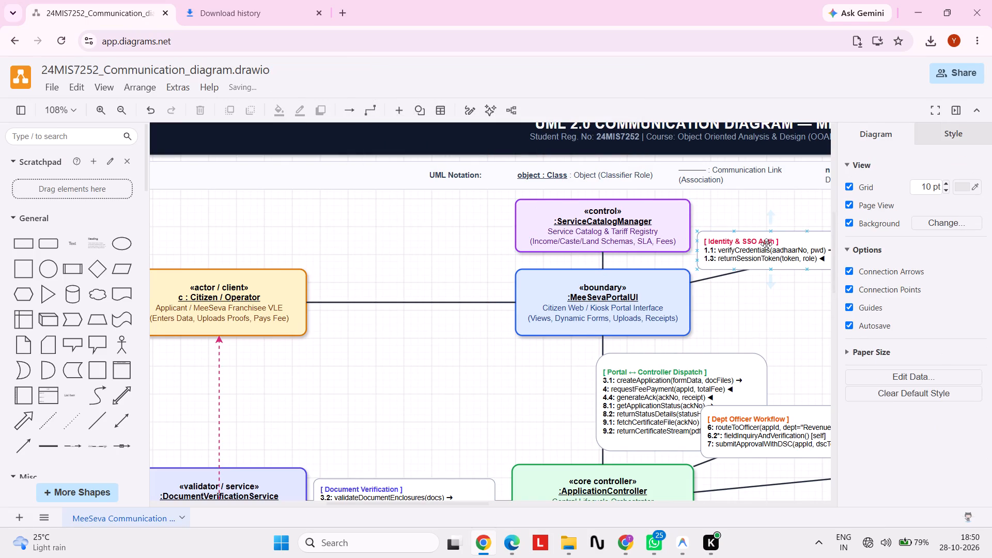
Delete the Identity & SSO Auth, Portal–Controller Dispatch and Dept Officer Workflow message boxes around MeeSevaPortalUI.
{"action": "left_click", "coordinate": [766, 244]}
{"action": "key", "text": "Delete"}
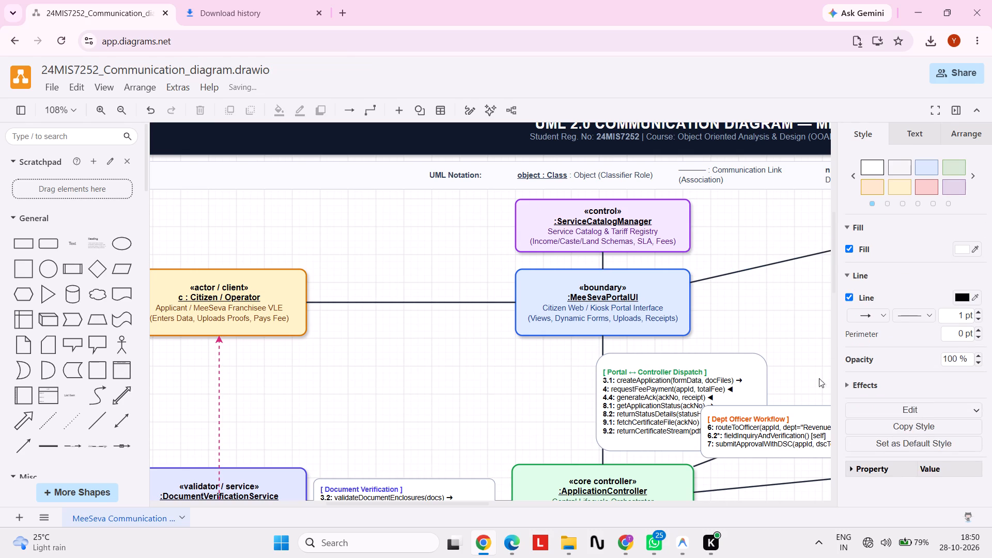
{"action": "left_click", "coordinate": [724, 365]}
{"action": "key", "text": "Delete"}
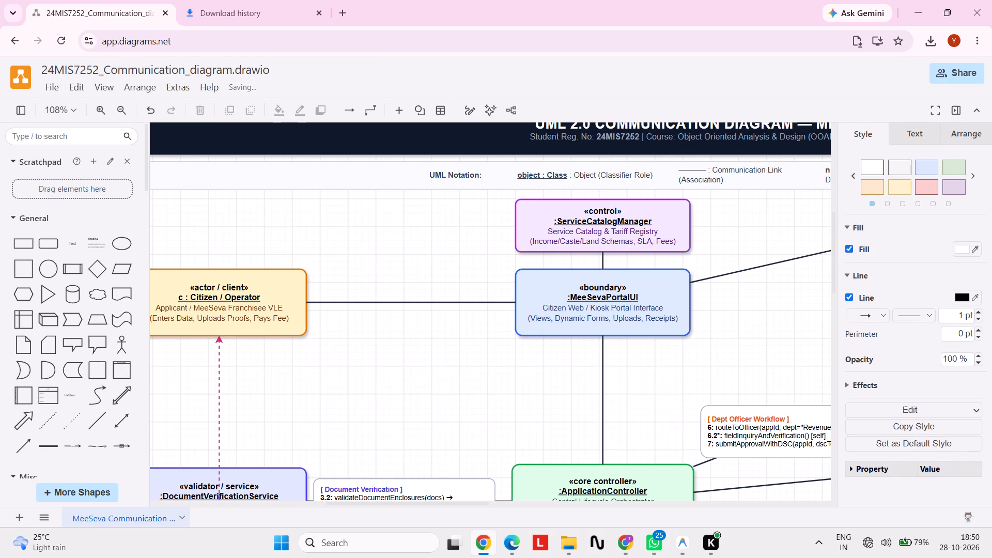
{"action": "left_click", "coordinate": [743, 445]}
{"action": "key", "text": "Delete"}
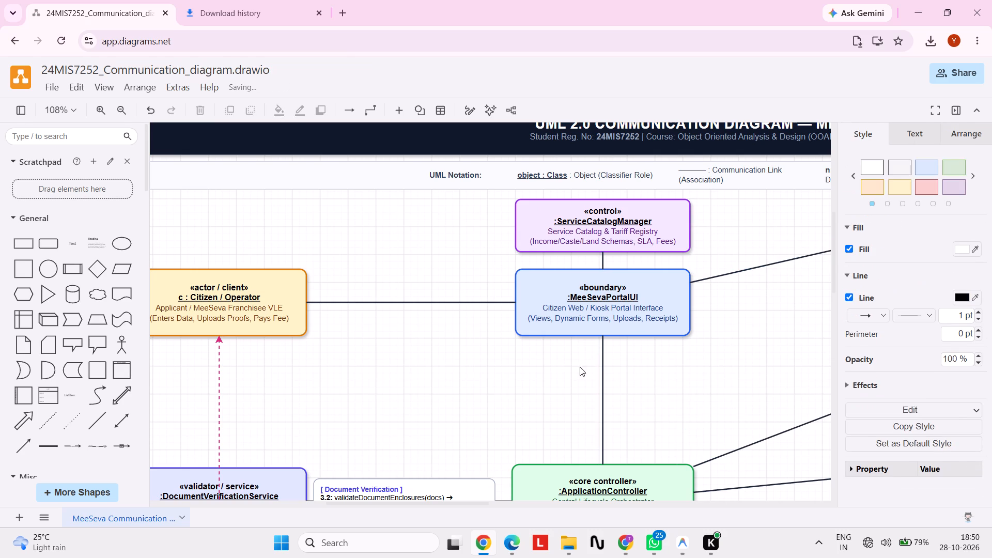
Delete the SMS Dispatch Triggers, Statutory Fee Settlement and Persistence & Audit Storage message boxes around ApplicationController.
{"action": "scroll", "coordinate": [550, 359], "scroll_direction": "down", "scroll_amount": 2}
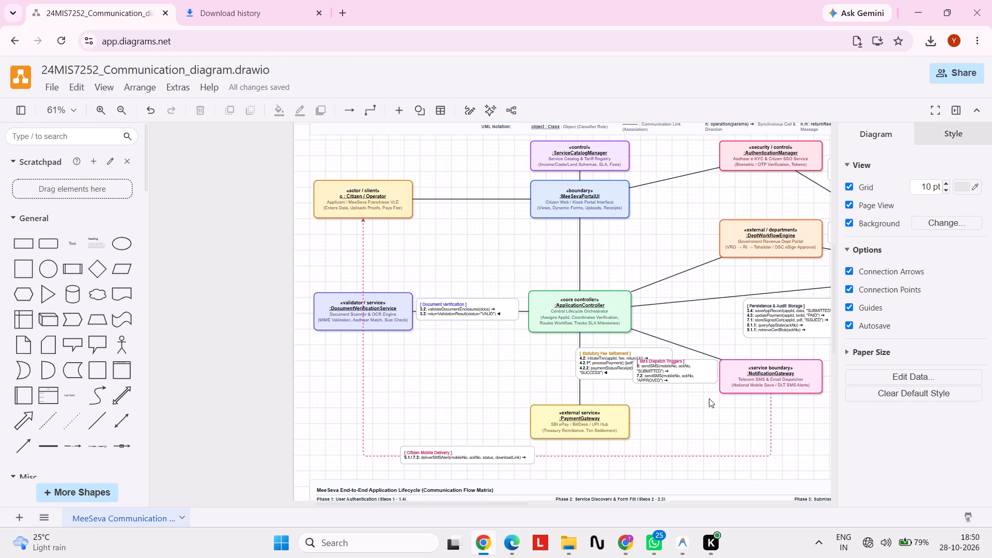
{"action": "left_click", "coordinate": [693, 372]}
{"action": "key", "text": "Delete"}
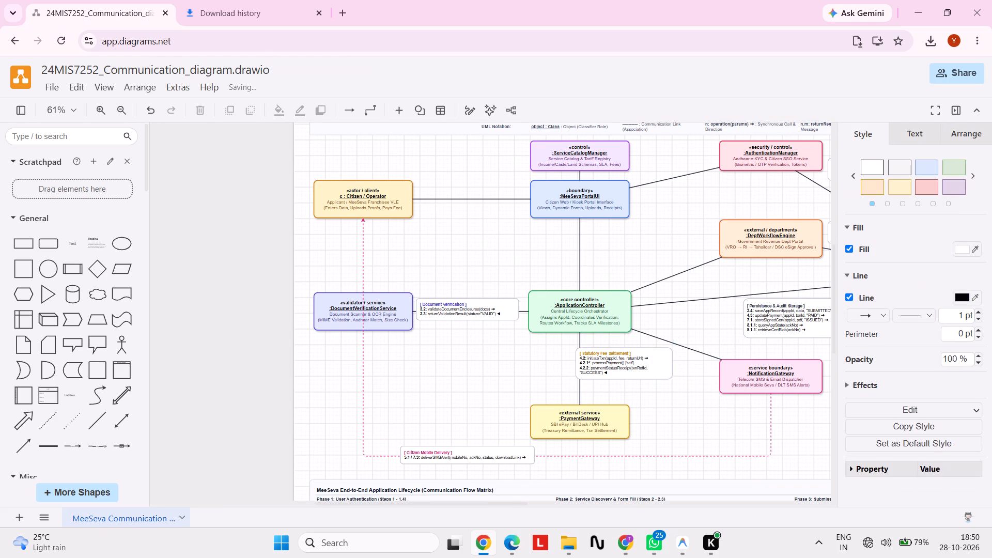
{"action": "left_click", "coordinate": [625, 361]}
{"action": "key", "text": "Delete"}
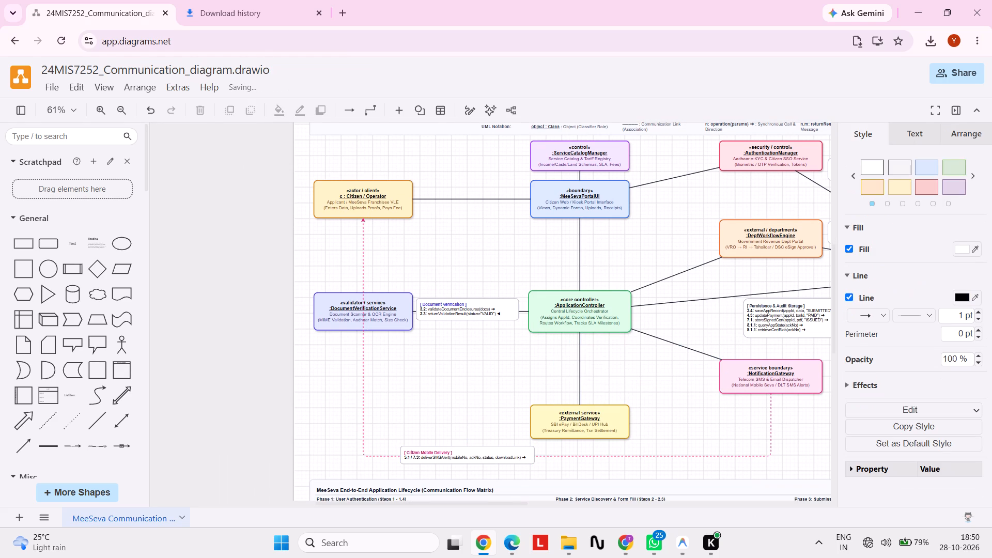
{"action": "left_click", "coordinate": [814, 324]}
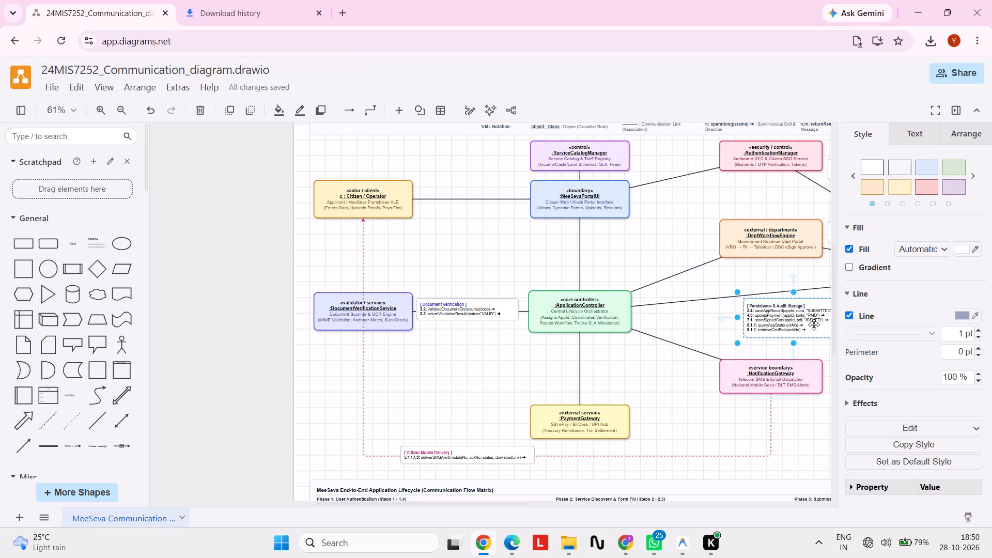
{"action": "key", "text": "Delete"}
Delete the Officer Scrutiny and Auth Credential Check message boxes near MeeSevaDatabase.
{"action": "scroll", "coordinate": [814, 324], "scroll_direction": "left", "scroll_amount": 3}
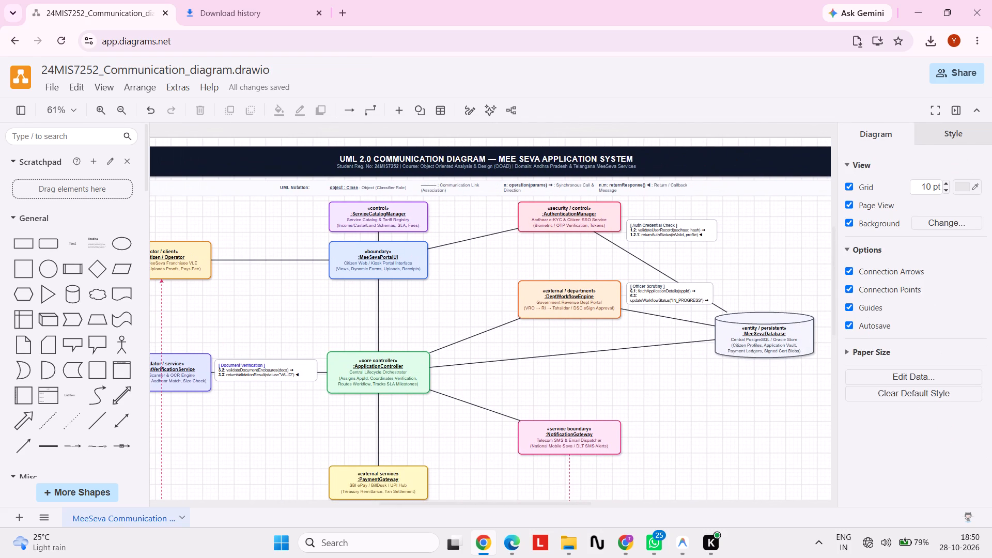
{"action": "left_click", "coordinate": [645, 299]}
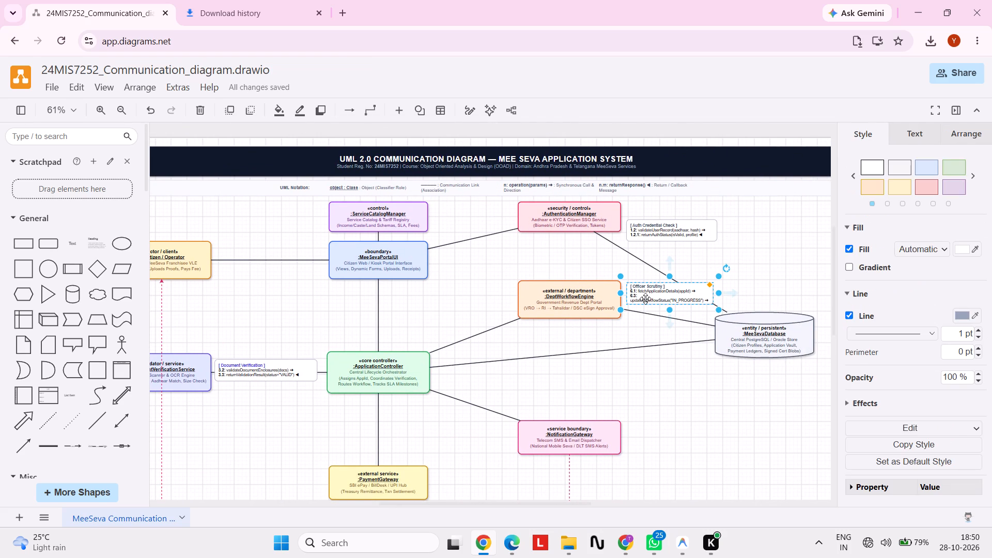
{"action": "key", "text": "Delete"}
{"action": "left_click", "coordinate": [683, 225]}
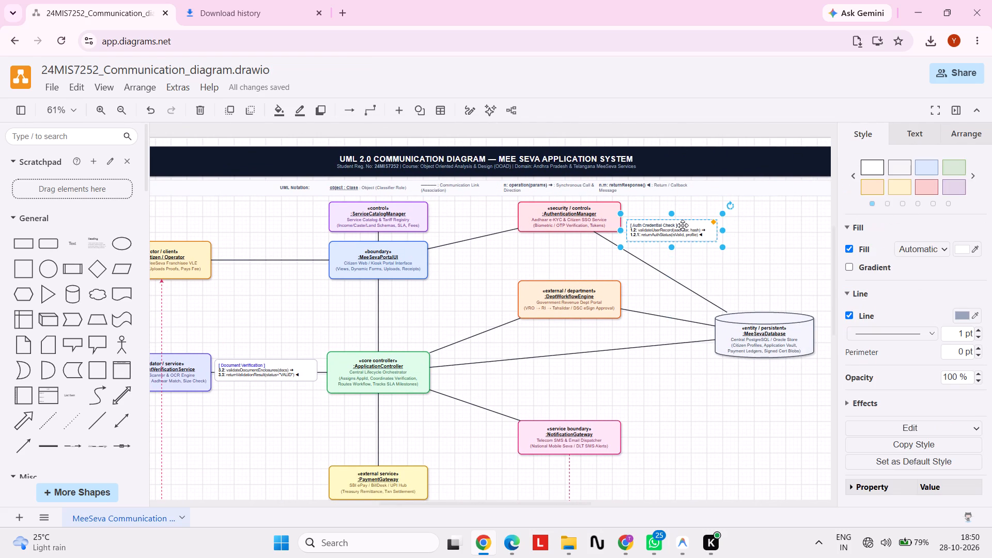
{"action": "key", "text": "Delete"}
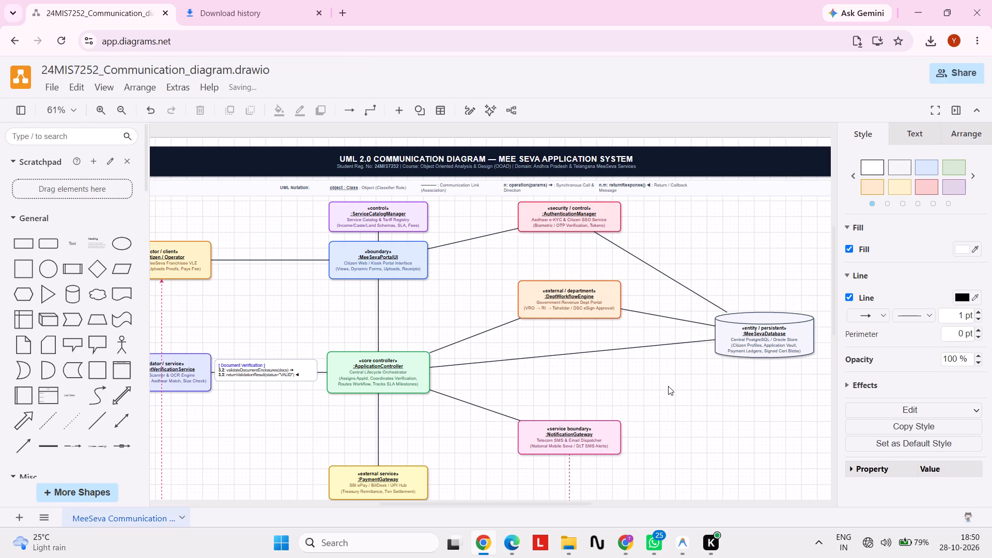
Delete the MeeSeva End-to-End Application Lifecycle (Communication Flow Matrix) box below the diagram.
{"action": "scroll", "coordinate": [657, 426], "scroll_direction": "down", "scroll_amount": 1}
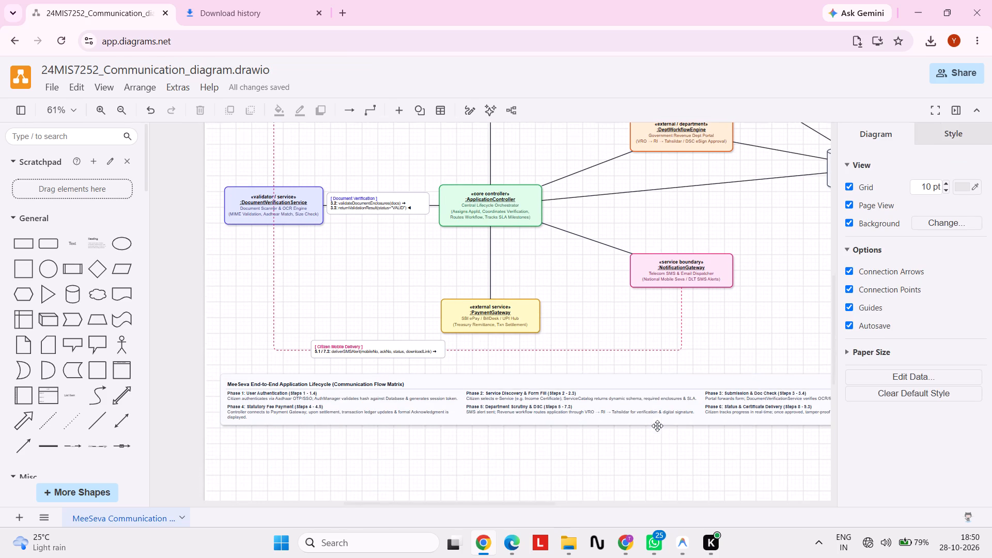
{"action": "scroll", "coordinate": [657, 426], "scroll_direction": "down", "scroll_amount": 1}
{"action": "scroll", "coordinate": [657, 426], "scroll_direction": "left", "scroll_amount": 1}
{"action": "left_click", "coordinate": [588, 415]}
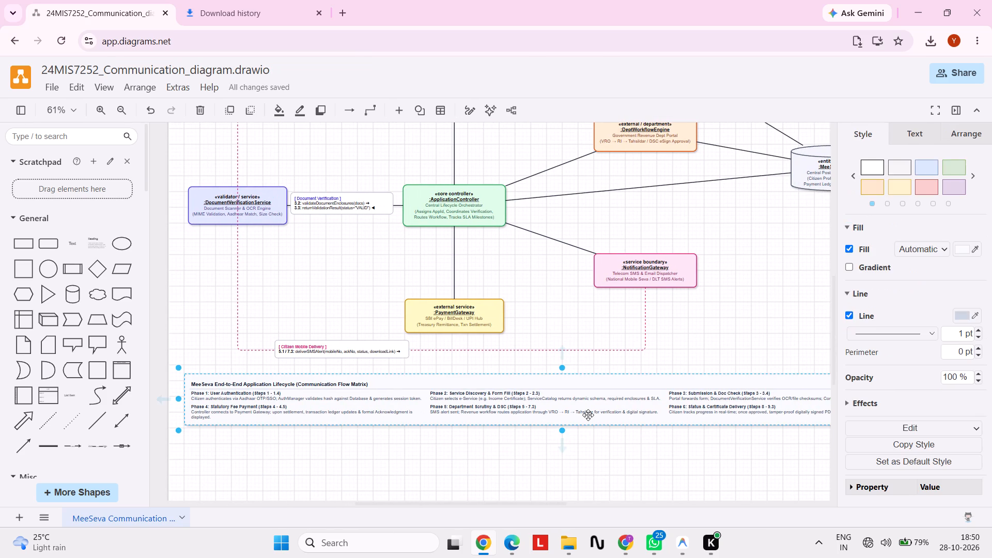
{"action": "key", "text": "Delete"}
Delete the dark UML 2.0 Communication Diagram title banner and the UML Notation legend strip above the diagram.
{"action": "scroll", "coordinate": [588, 415], "scroll_direction": "up", "scroll_amount": 6}
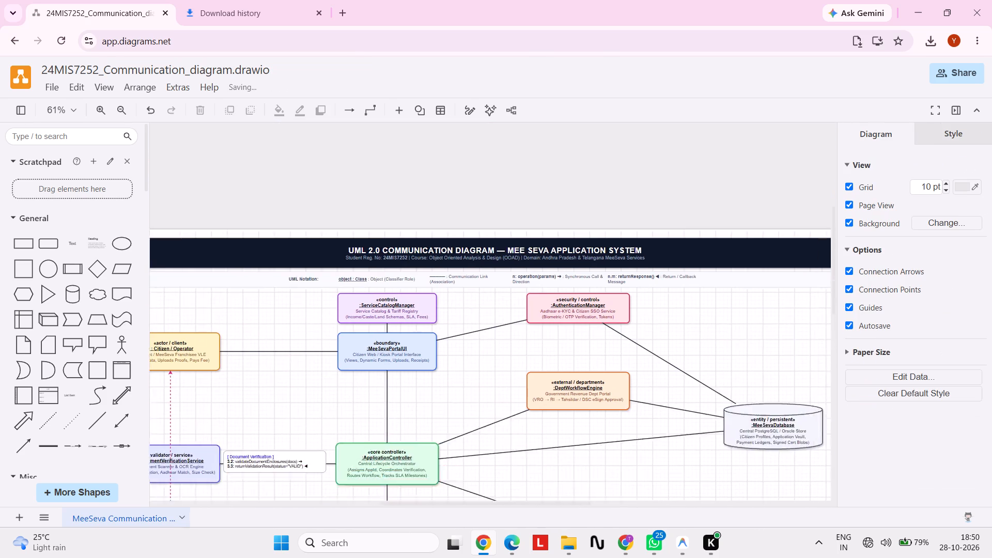
{"action": "scroll", "coordinate": [588, 415], "scroll_direction": "up", "scroll_amount": 1}
{"action": "left_click", "coordinate": [659, 320]}
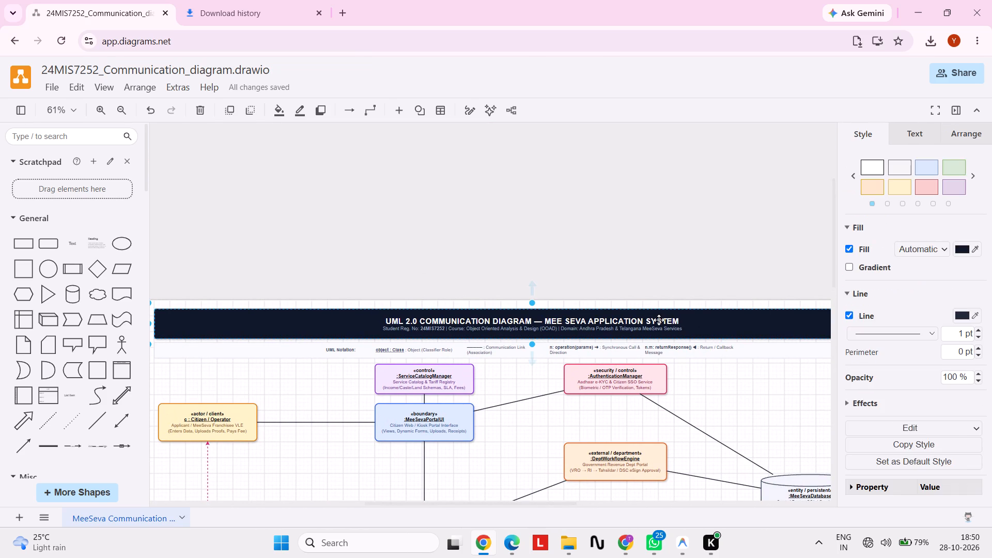
{"action": "key", "text": "Delete"}
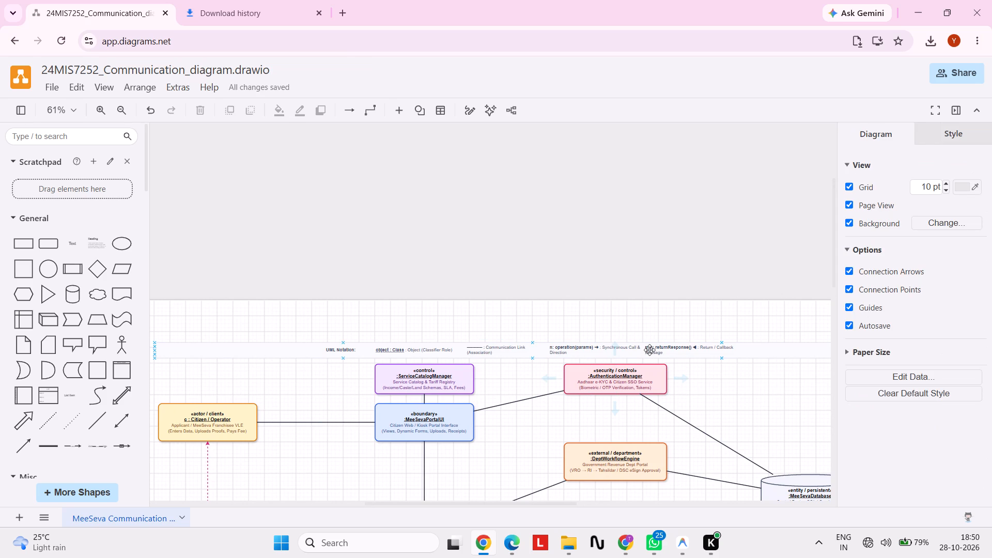
{"action": "left_click", "coordinate": [649, 350]}
{"action": "key", "text": "Delete"}
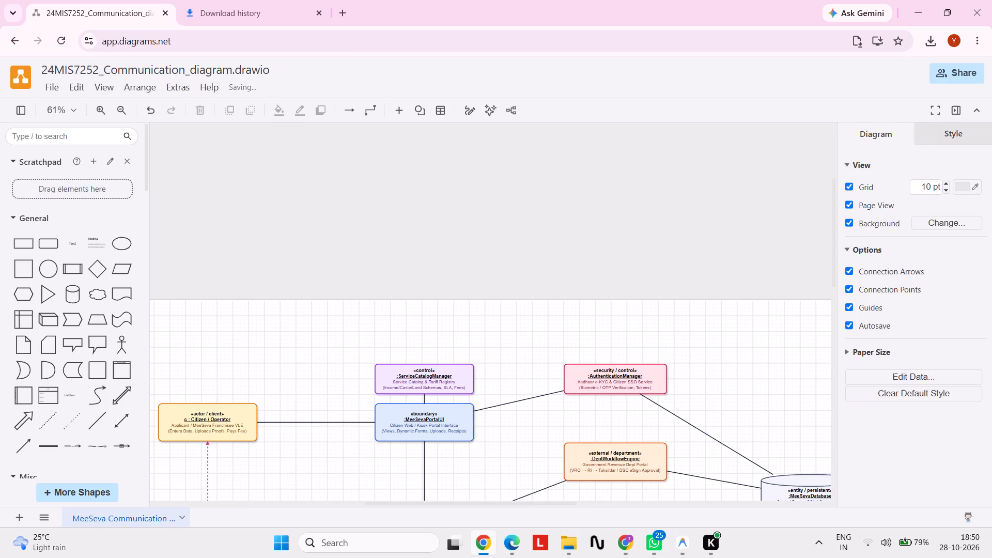
Delete the Citizen Mobile Delivery message box on the dashed link and the Document Verification box beside ApplicationController.
{"action": "scroll", "coordinate": [649, 350], "scroll_direction": "down", "scroll_amount": 2}
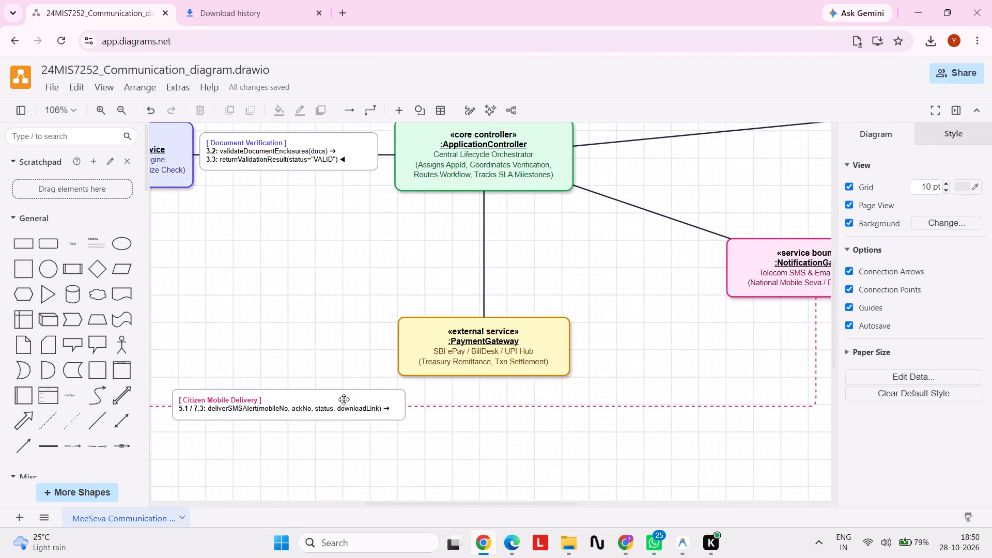
{"action": "scroll", "coordinate": [344, 399], "scroll_direction": "right", "scroll_amount": 1}
{"action": "scroll", "coordinate": [344, 399], "scroll_direction": "up", "scroll_amount": 1}
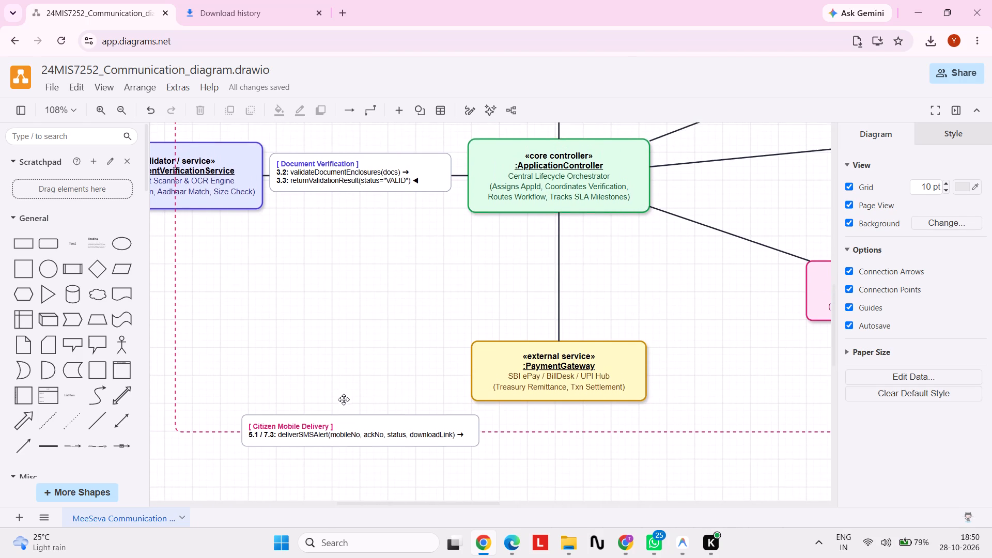
{"action": "scroll", "coordinate": [344, 399], "scroll_direction": "up", "scroll_amount": 1}
{"action": "left_click", "coordinate": [355, 473]}
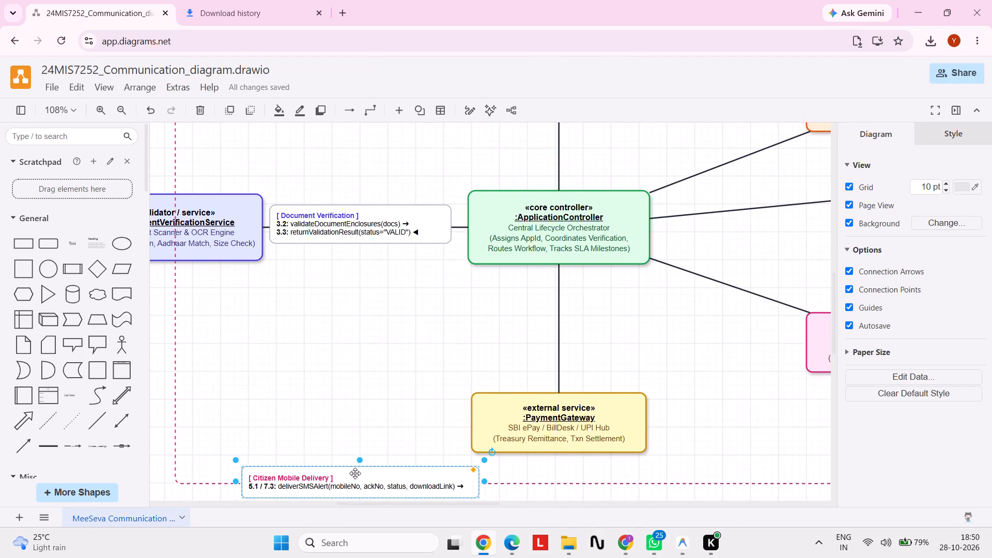
{"action": "key", "text": "Delete"}
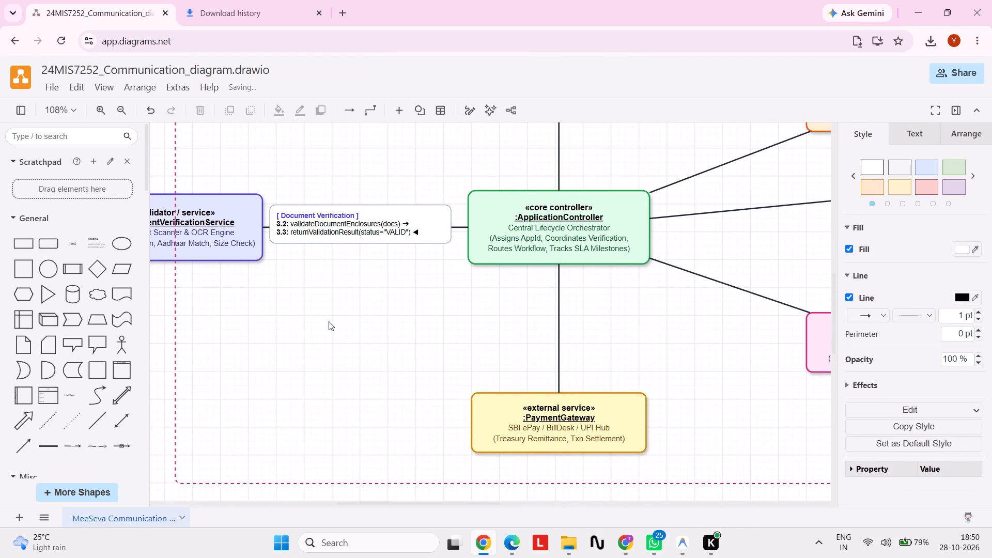
{"action": "left_click", "coordinate": [373, 227]}
{"action": "key", "text": "Delete"}
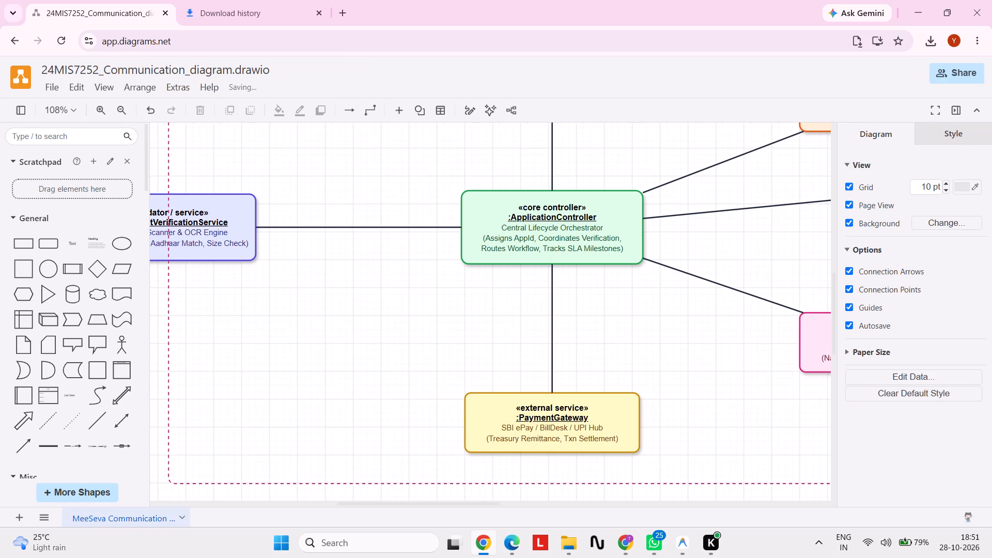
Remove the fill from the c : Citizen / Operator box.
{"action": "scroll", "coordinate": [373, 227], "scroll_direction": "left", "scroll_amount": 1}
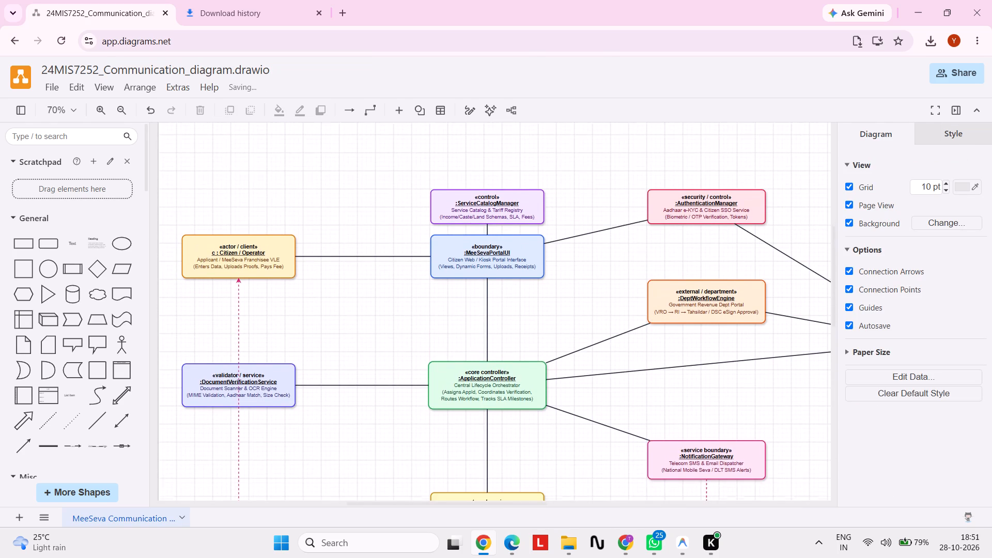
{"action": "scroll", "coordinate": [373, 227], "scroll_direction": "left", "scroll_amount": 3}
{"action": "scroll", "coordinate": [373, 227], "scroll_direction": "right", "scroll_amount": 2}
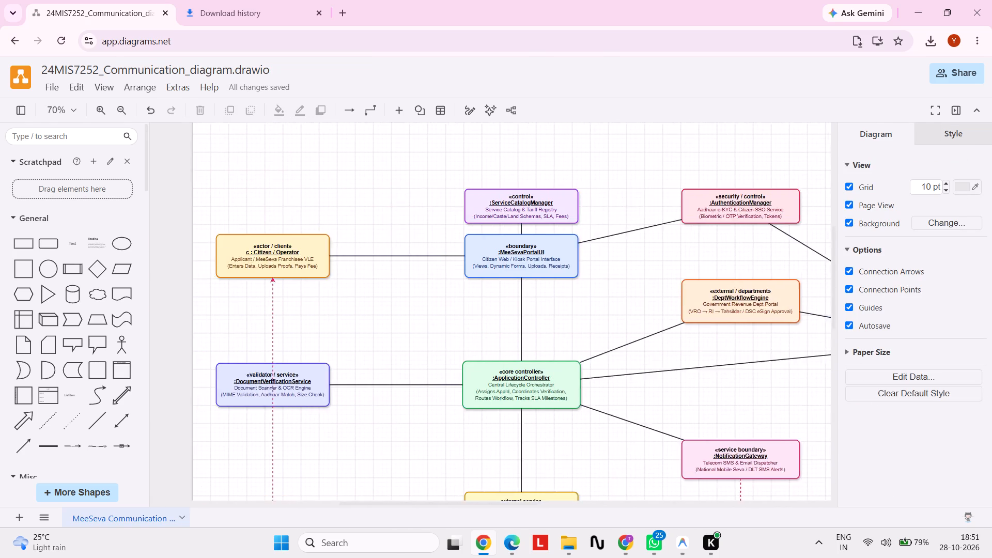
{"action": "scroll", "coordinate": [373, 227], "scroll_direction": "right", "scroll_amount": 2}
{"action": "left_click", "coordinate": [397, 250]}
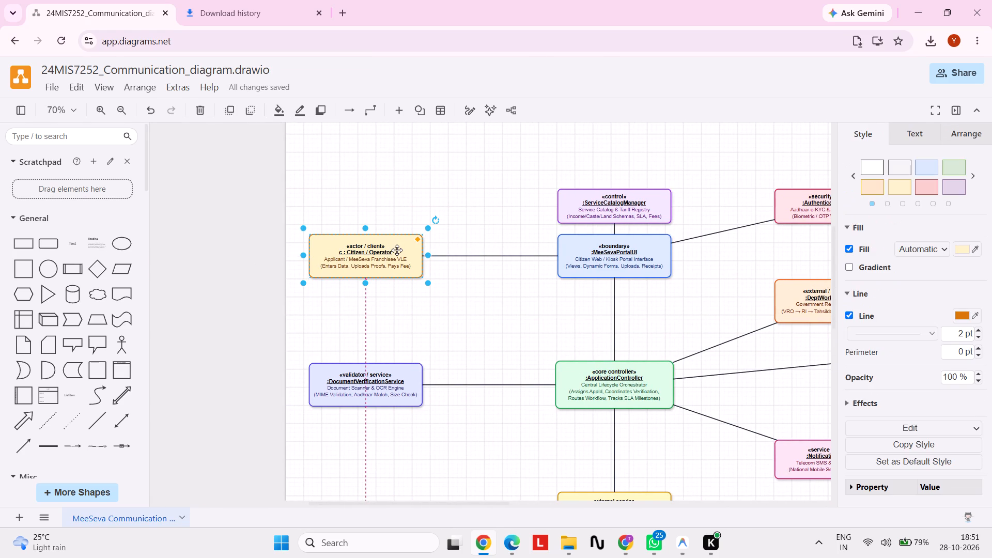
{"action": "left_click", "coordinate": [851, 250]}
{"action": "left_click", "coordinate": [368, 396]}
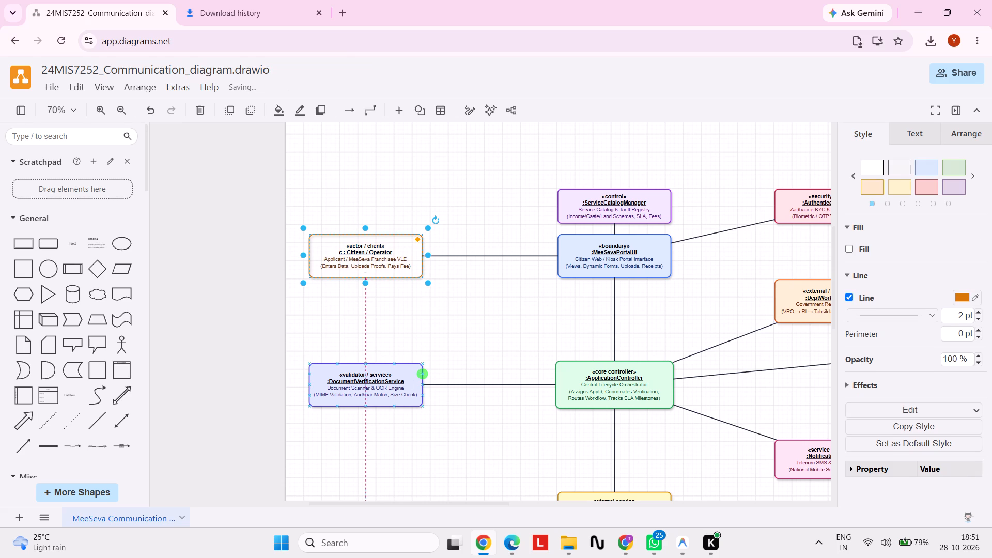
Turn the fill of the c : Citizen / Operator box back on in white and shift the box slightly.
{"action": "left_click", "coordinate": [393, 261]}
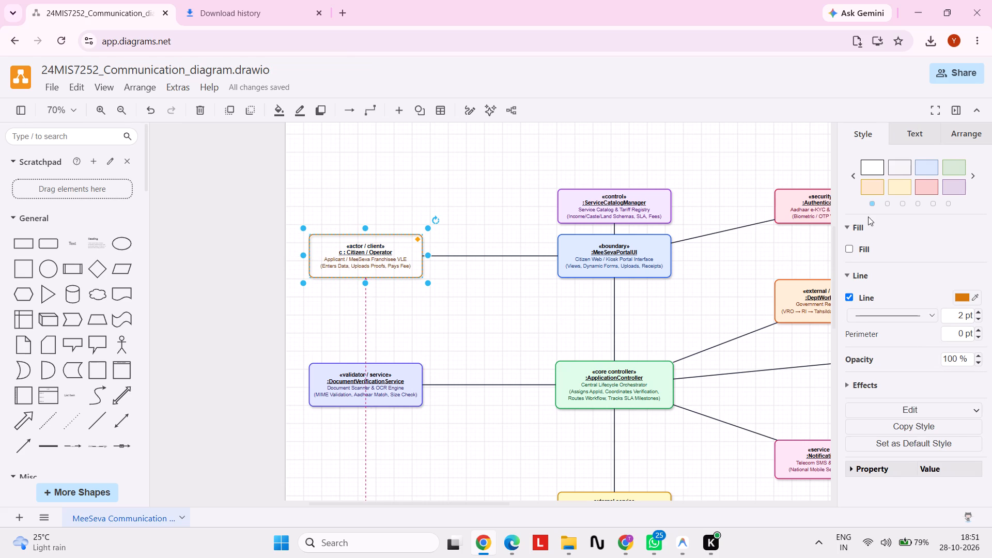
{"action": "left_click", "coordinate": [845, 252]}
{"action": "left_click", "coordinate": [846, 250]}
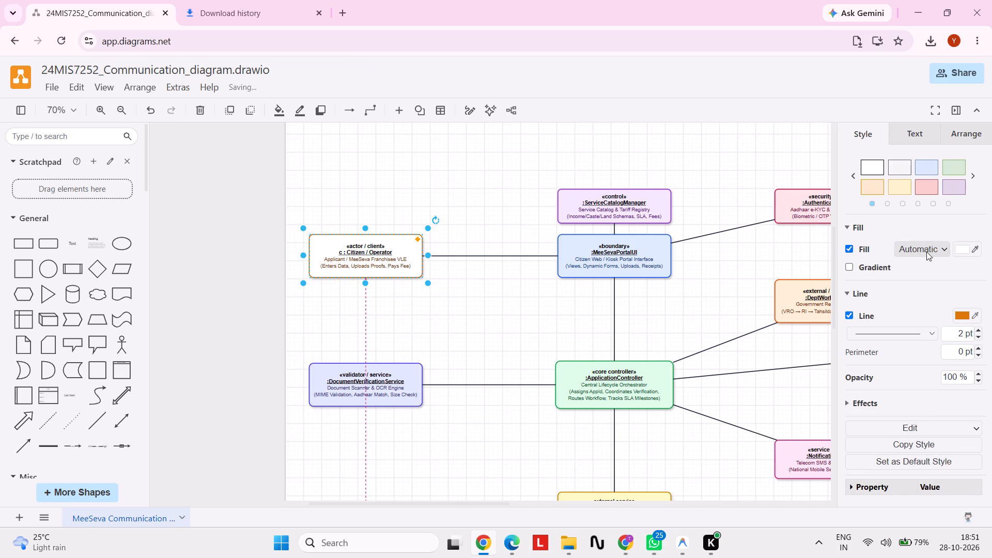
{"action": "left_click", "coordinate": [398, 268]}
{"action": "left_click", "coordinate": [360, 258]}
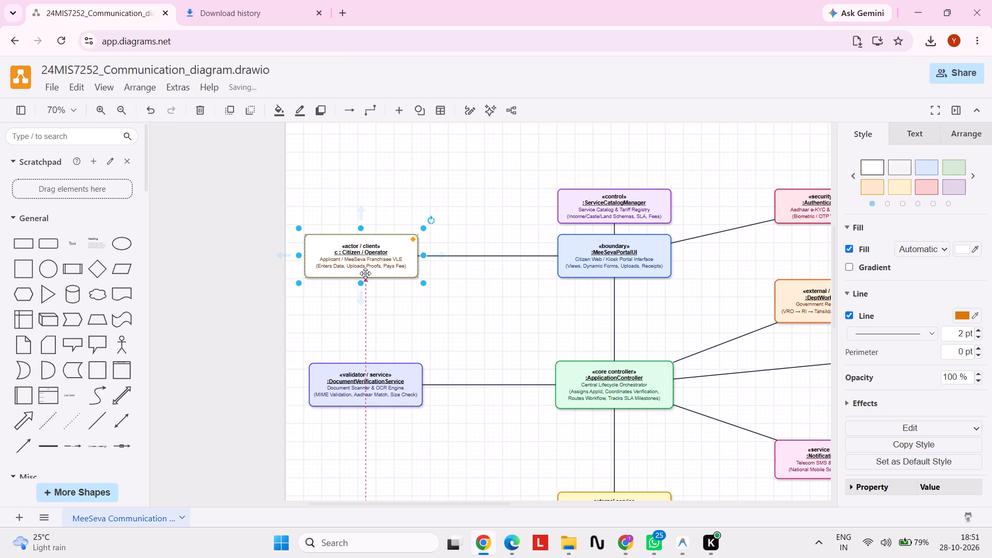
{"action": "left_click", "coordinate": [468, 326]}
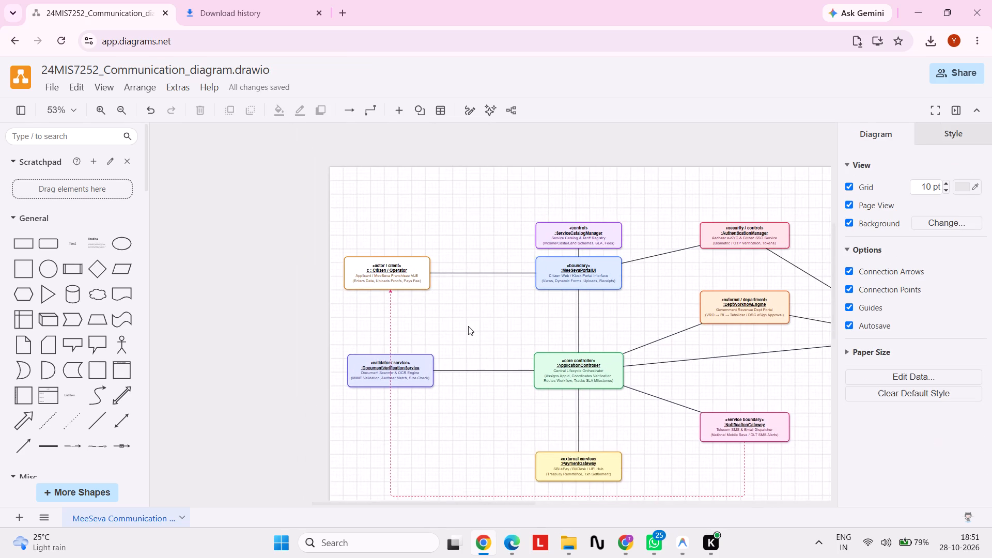
Apply the light yellow preset style to the c : Citizen / Operator box.
{"action": "scroll", "coordinate": [468, 326], "scroll_direction": "left", "scroll_amount": 2}
{"action": "scroll", "coordinate": [468, 326], "scroll_direction": "up", "scroll_amount": 1}
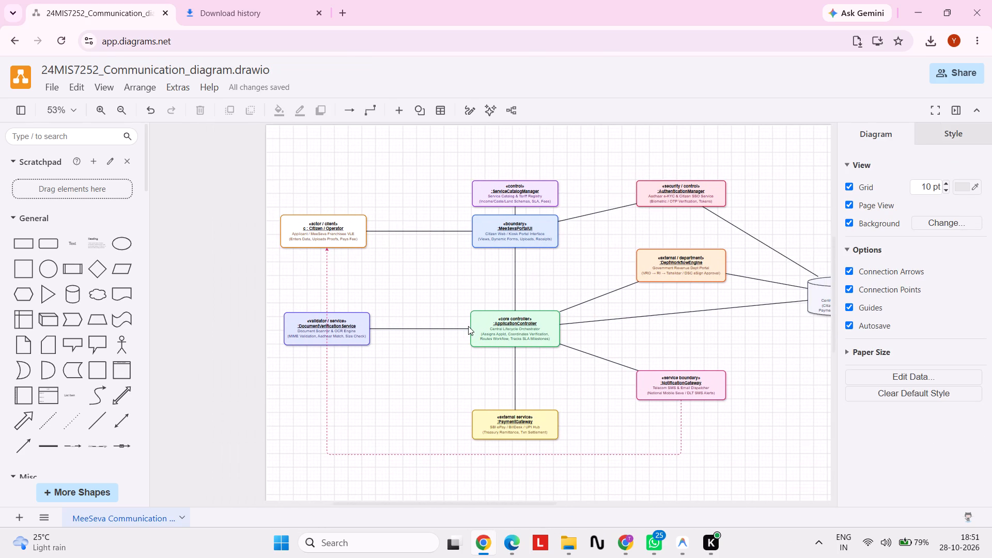
{"action": "scroll", "coordinate": [468, 326], "scroll_direction": "up", "scroll_amount": 1}
{"action": "left_click", "coordinate": [338, 239]}
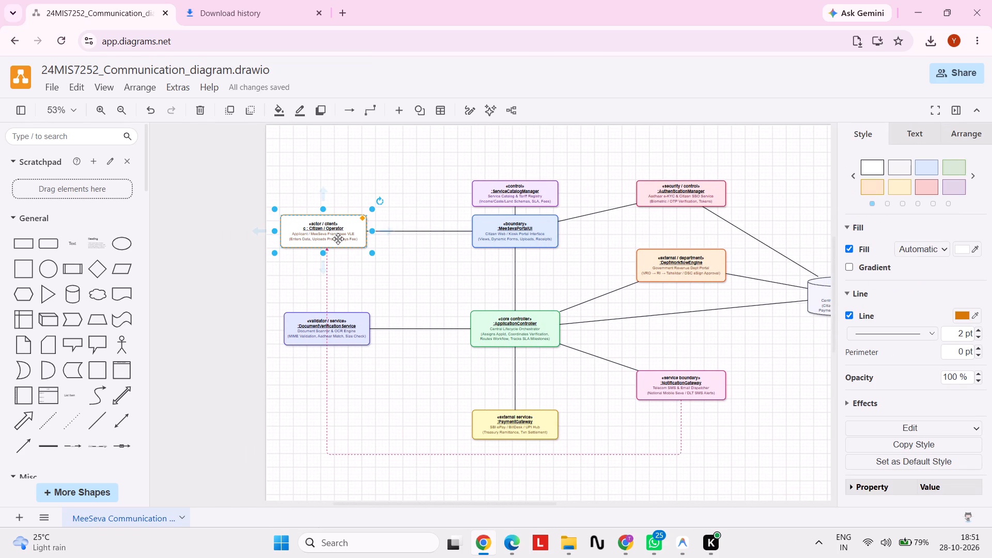
{"action": "left_click", "coordinate": [897, 180]}
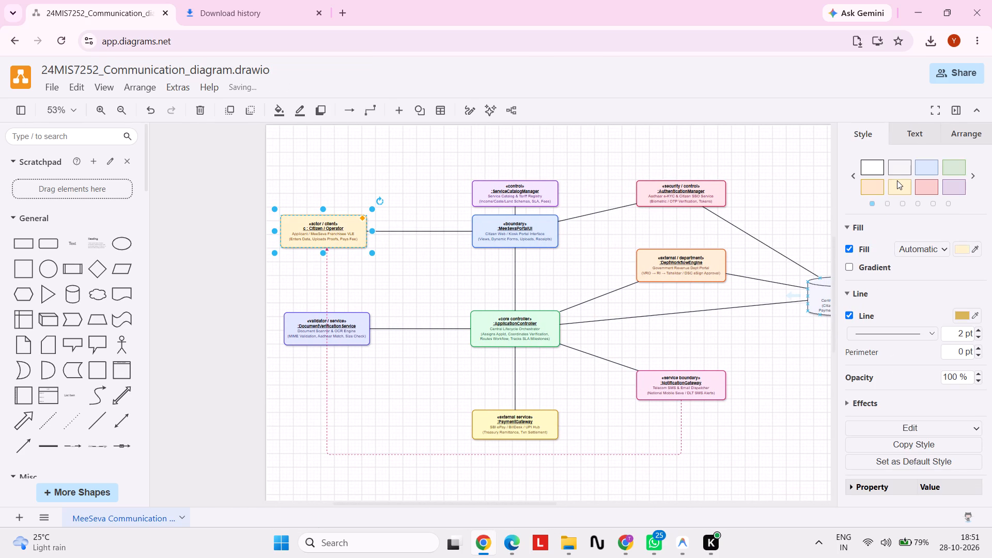
{"action": "left_click", "coordinate": [420, 187]}
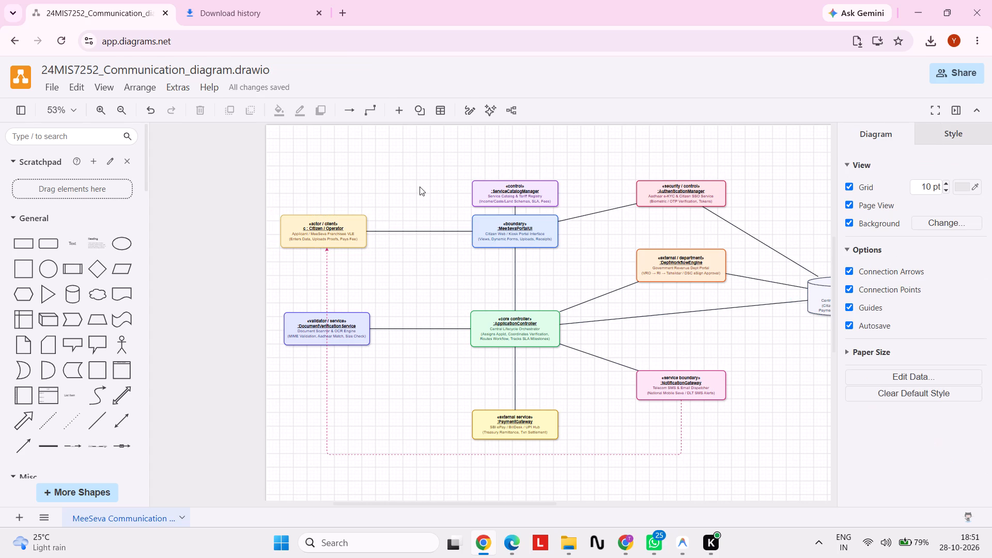
Remove the fill from the c : Citizen / Operator box, keeping its yellow outline.
{"action": "left_click", "coordinate": [537, 200]}
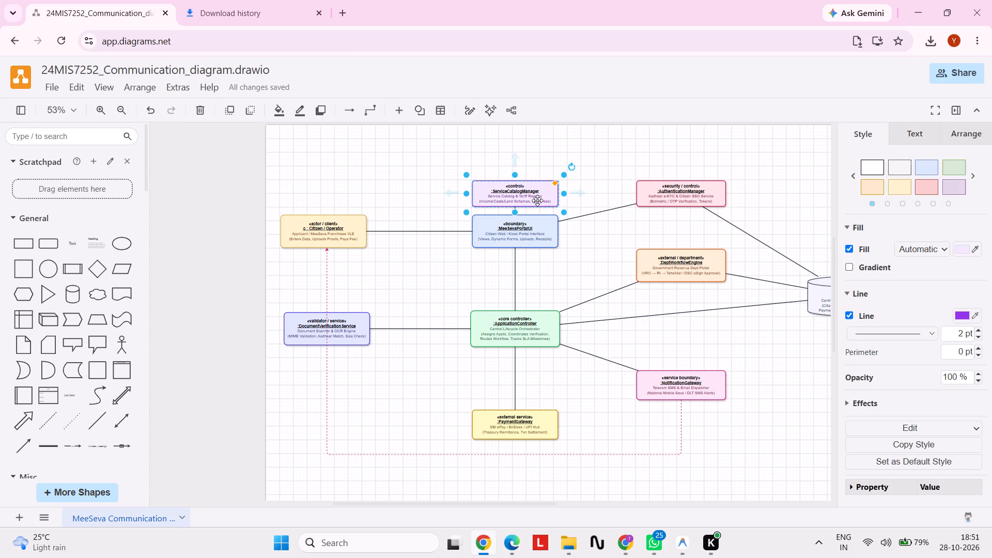
{"action": "left_click", "coordinate": [351, 228]}
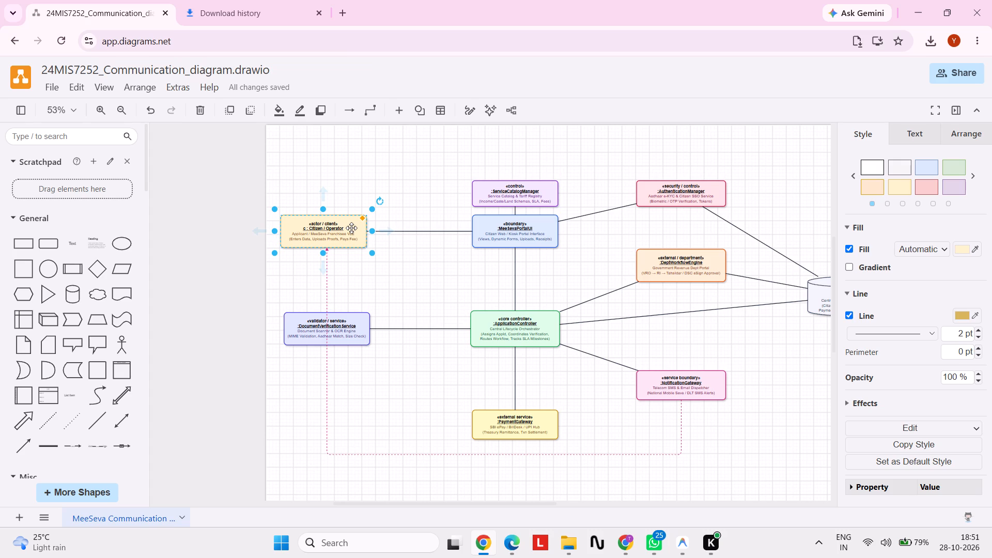
{"action": "left_click", "coordinate": [847, 247]}
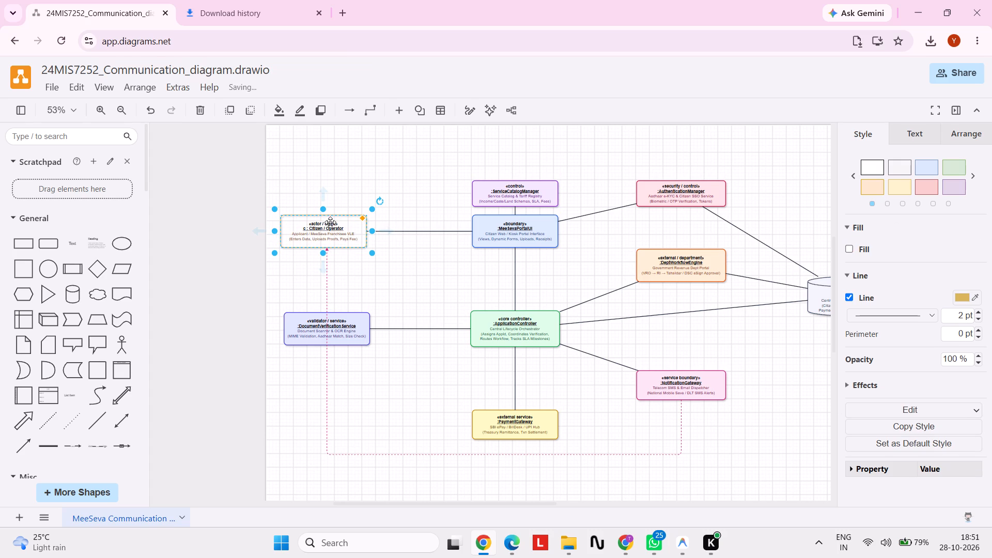
Nudge the c : Citizen / Operator box slightly up and to the right on the canvas.
{"action": "left_click", "coordinate": [329, 236]}
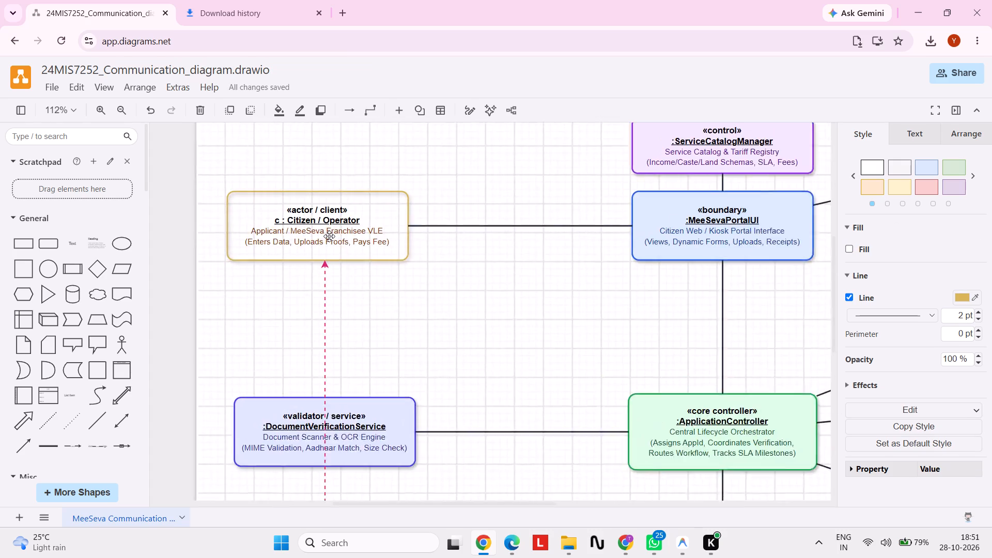
{"action": "left_click_drag", "start_coordinate": [241, 233], "coordinate": [256, 224]}
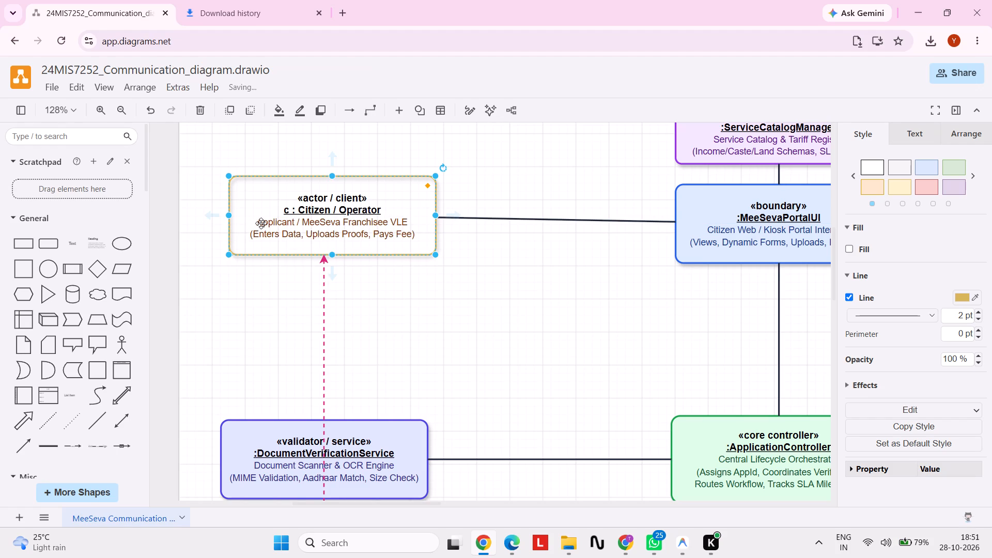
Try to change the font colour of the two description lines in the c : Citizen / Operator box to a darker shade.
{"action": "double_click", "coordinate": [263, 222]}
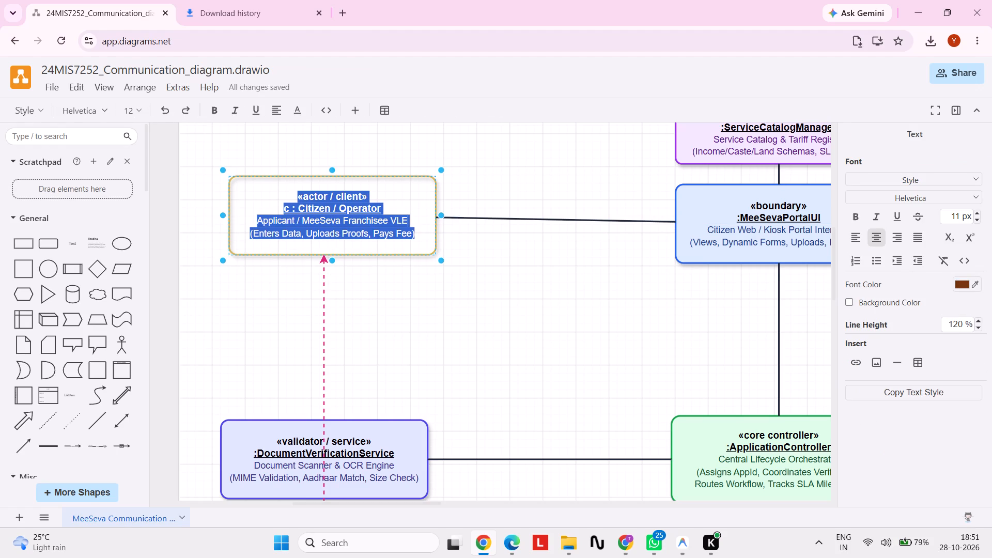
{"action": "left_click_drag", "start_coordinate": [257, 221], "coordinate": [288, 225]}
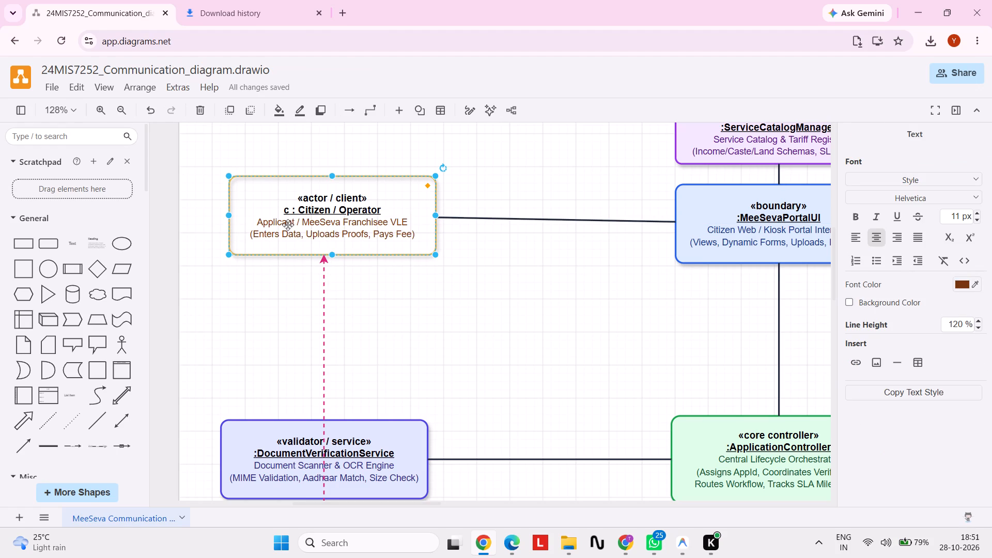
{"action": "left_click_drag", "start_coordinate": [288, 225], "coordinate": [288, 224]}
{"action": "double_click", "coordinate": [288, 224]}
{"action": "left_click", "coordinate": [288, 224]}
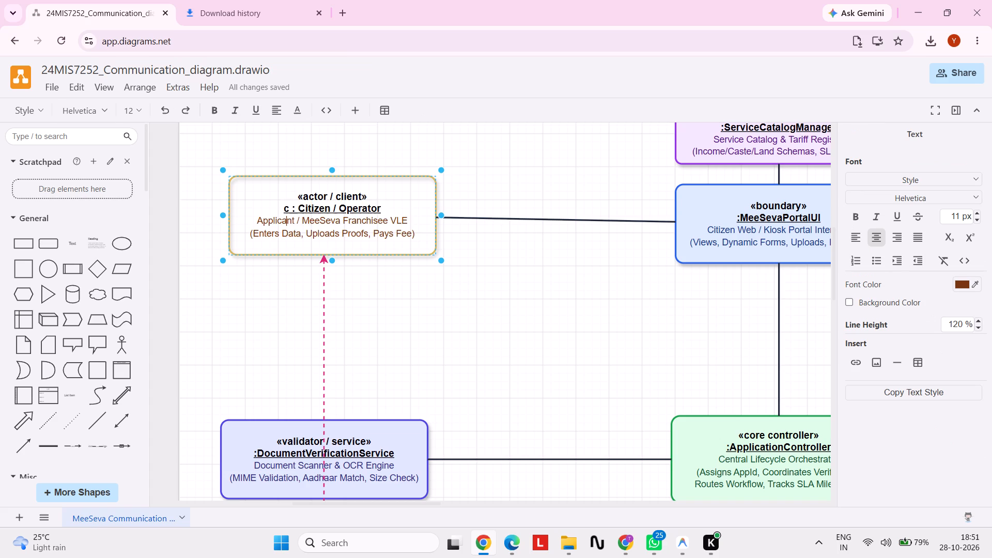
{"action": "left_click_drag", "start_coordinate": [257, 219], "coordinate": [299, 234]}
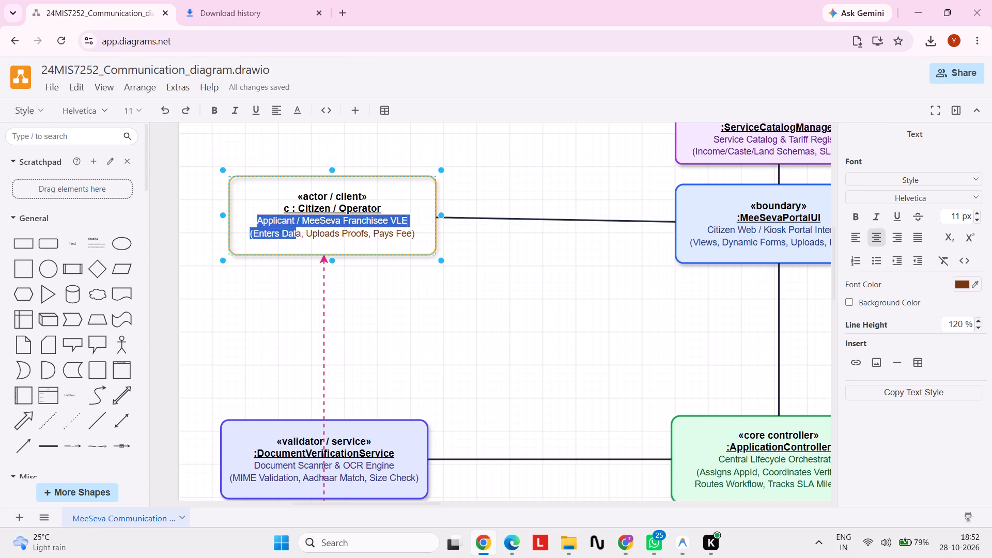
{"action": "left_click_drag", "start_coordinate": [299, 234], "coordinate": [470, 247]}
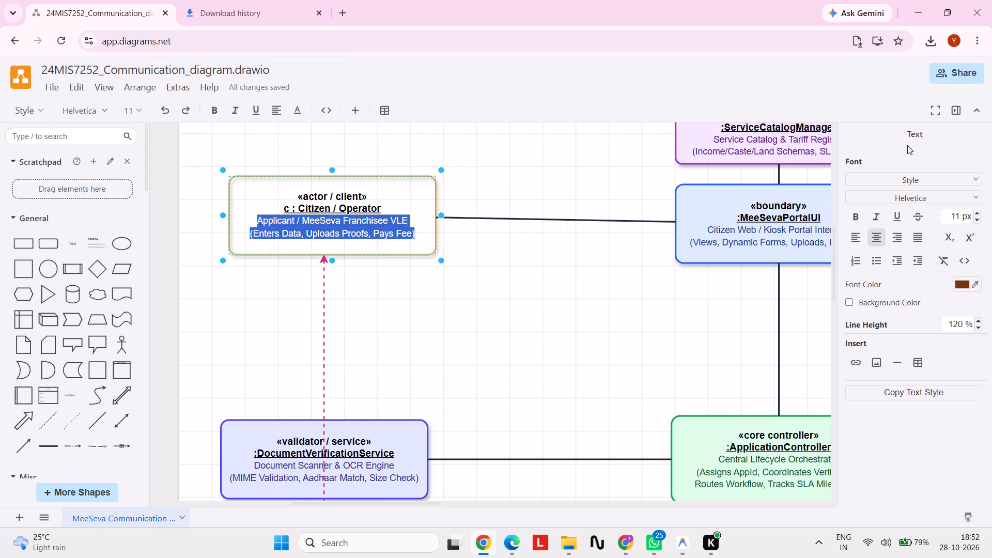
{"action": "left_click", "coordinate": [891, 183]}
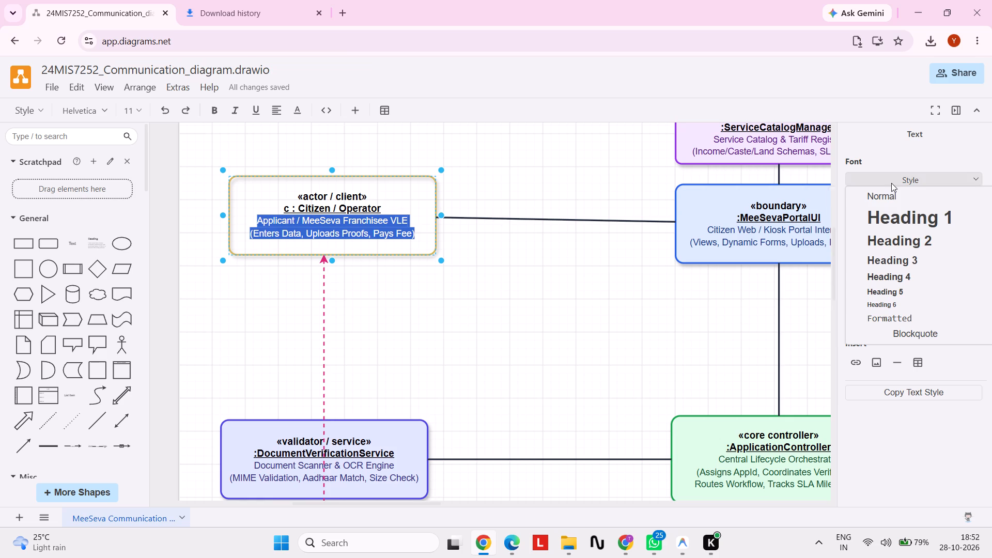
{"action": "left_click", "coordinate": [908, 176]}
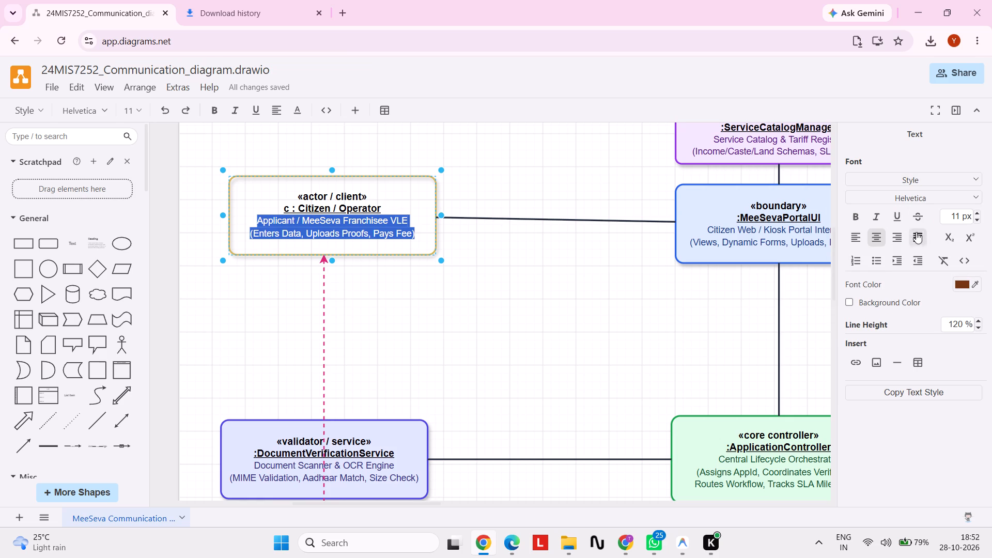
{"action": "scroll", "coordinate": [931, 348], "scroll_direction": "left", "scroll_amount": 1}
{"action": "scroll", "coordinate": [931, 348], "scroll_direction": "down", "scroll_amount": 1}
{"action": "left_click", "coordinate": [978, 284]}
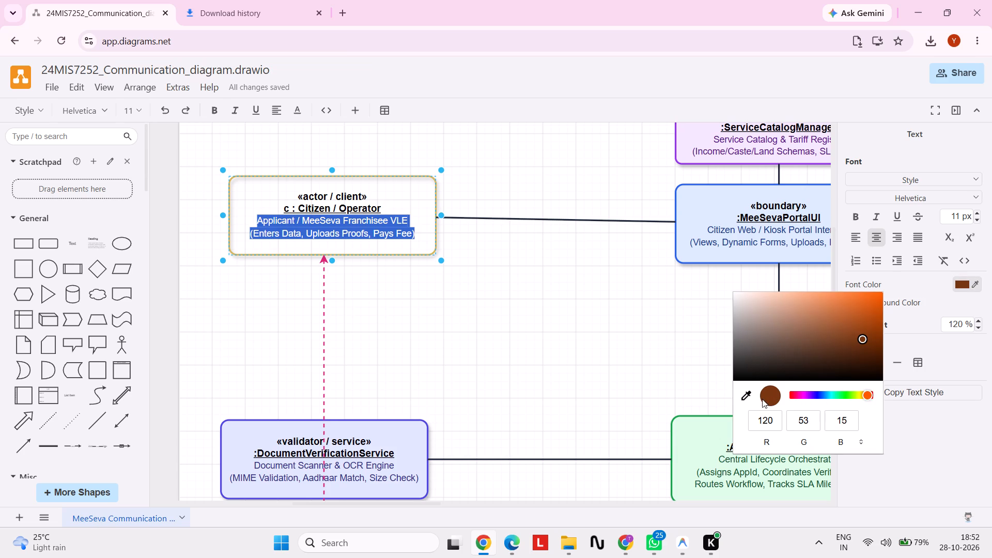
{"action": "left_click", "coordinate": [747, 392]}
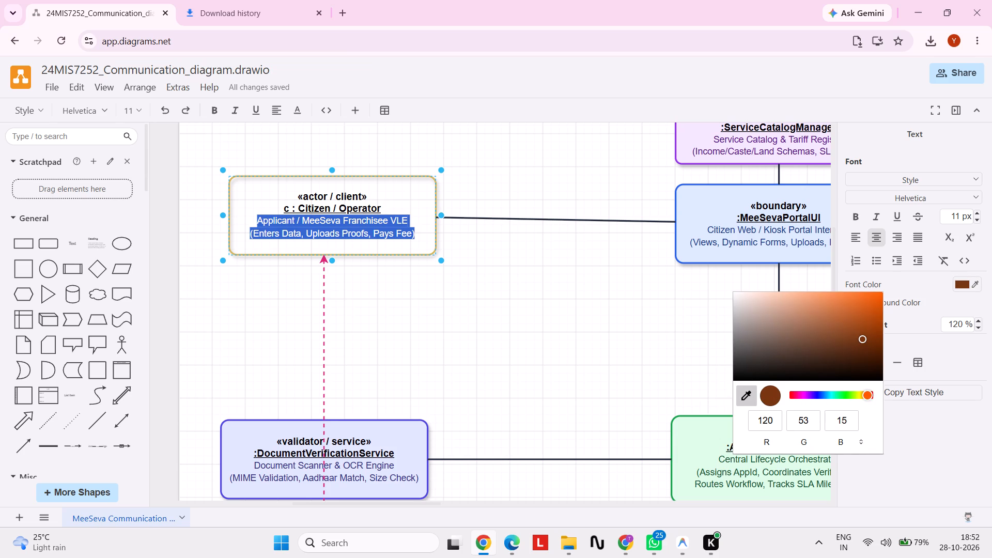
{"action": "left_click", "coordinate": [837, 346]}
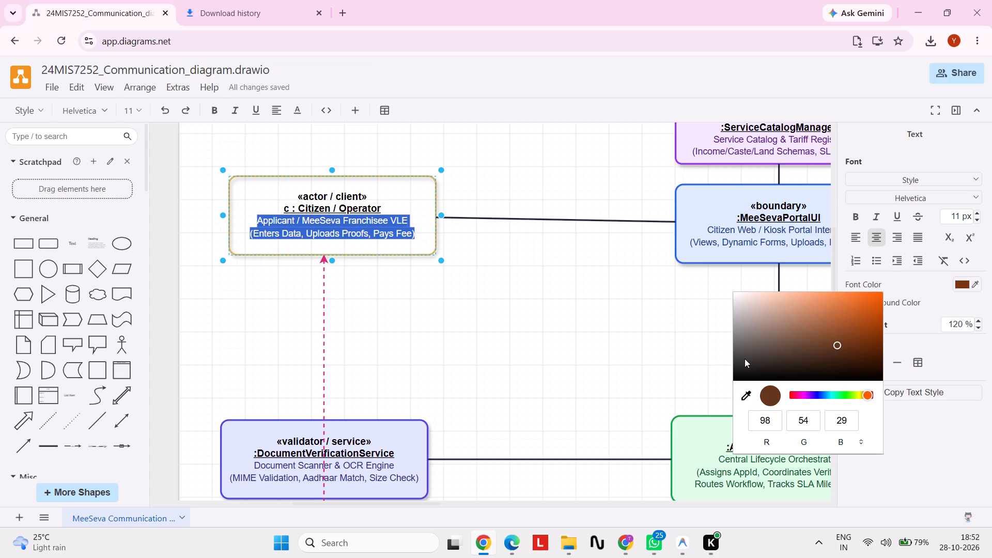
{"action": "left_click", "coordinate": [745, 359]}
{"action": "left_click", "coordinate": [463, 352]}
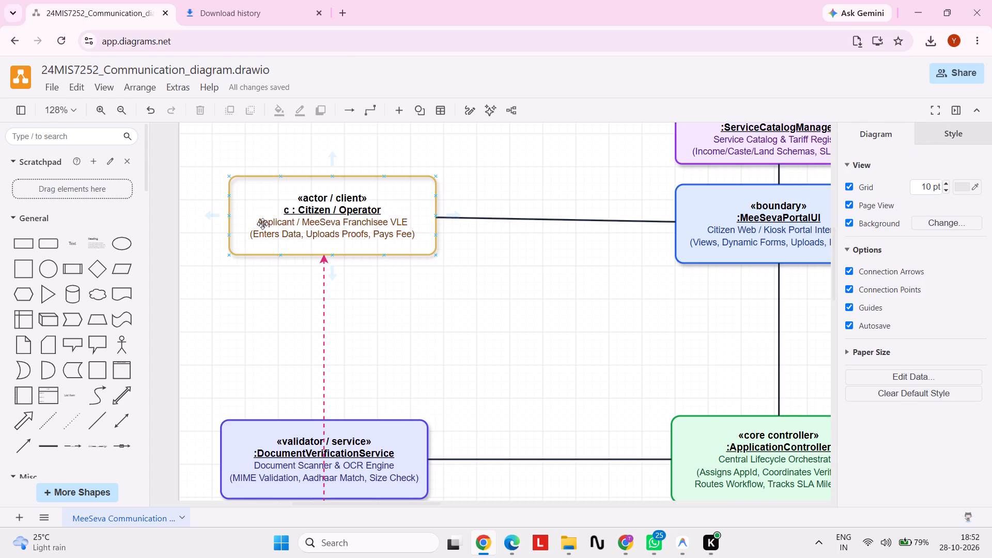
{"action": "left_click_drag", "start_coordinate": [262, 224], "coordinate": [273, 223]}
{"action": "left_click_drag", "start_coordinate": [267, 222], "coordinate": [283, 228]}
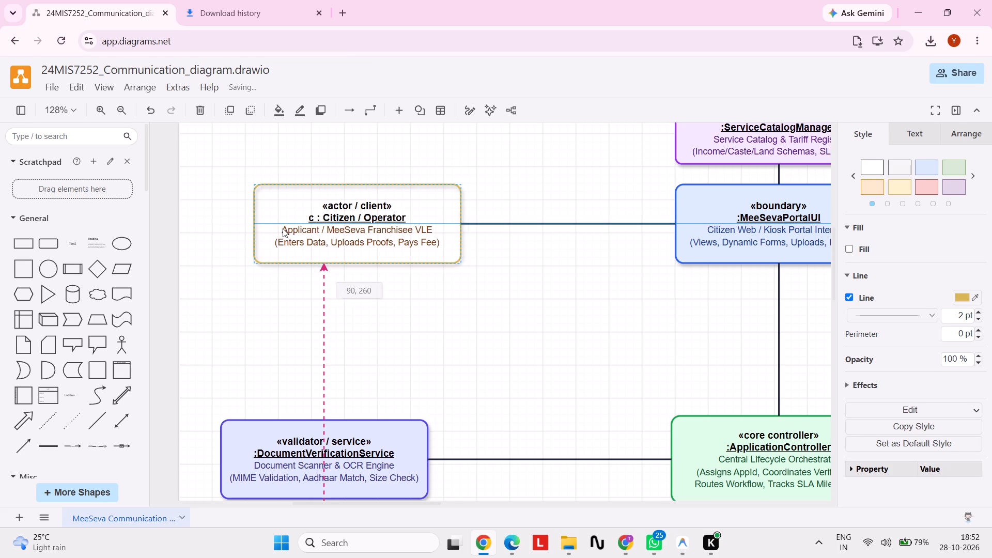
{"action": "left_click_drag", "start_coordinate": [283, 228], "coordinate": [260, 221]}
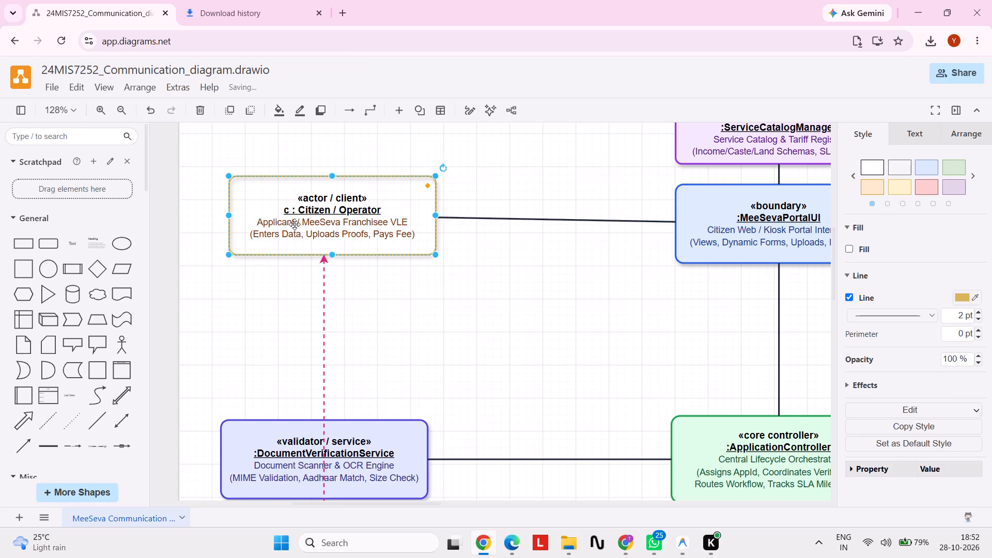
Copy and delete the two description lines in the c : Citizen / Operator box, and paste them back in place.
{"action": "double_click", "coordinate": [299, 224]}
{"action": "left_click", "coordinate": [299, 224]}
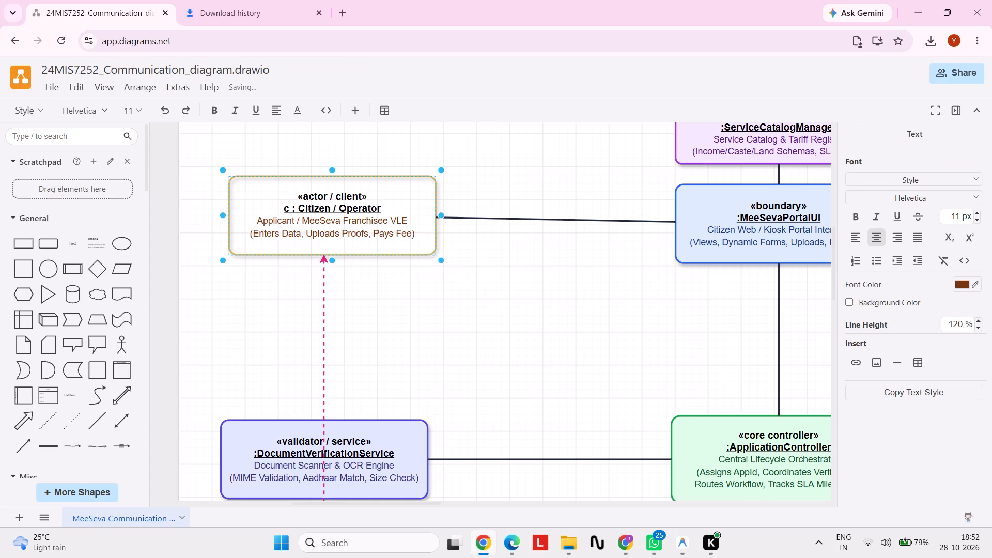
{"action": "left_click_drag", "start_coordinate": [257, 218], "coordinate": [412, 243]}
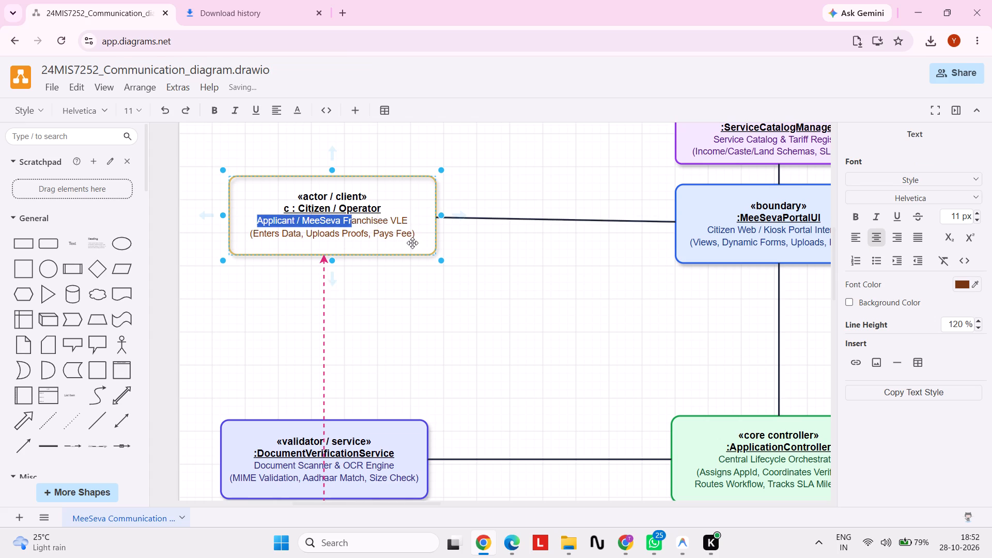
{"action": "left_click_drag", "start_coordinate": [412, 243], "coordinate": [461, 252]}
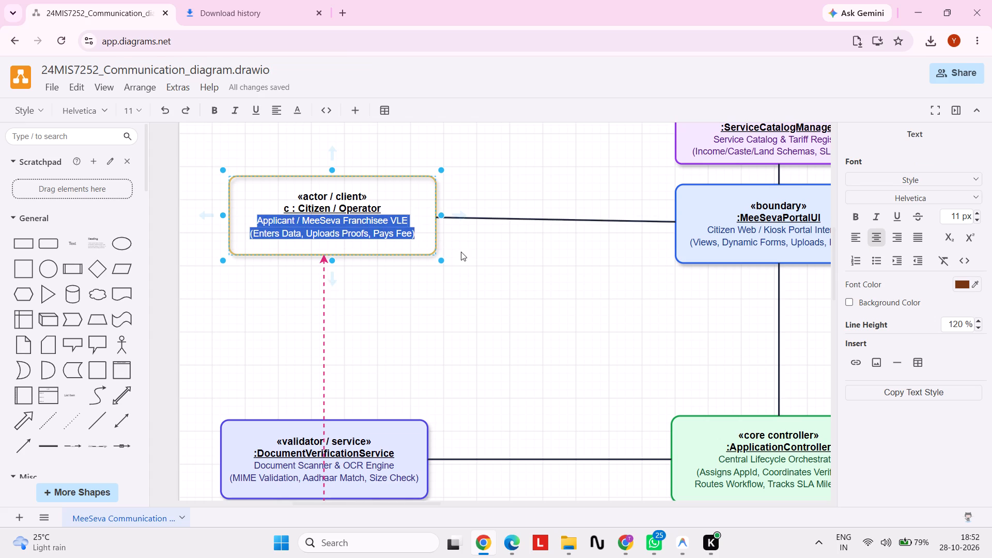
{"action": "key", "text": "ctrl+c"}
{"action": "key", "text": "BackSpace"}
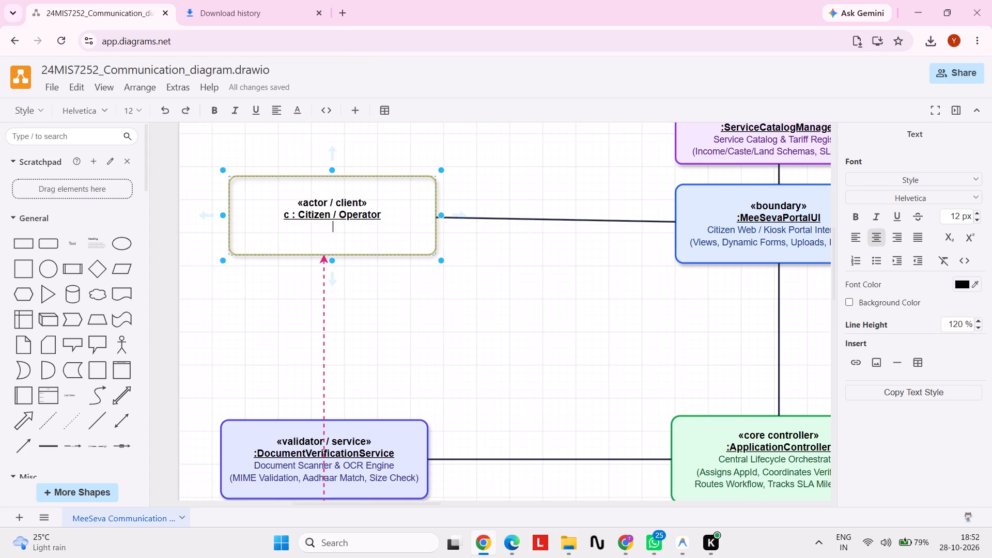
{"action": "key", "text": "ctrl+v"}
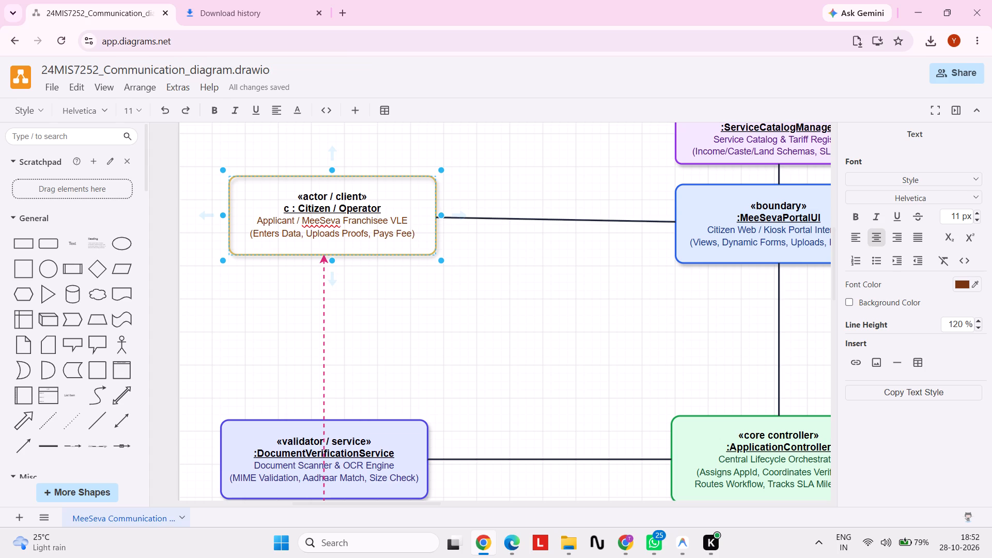
Set the font colour of the Applicant / MeeSeva Franchisee VLE line to near-black, RGB 32, 30, 30.
{"action": "left_click", "coordinate": [971, 285]}
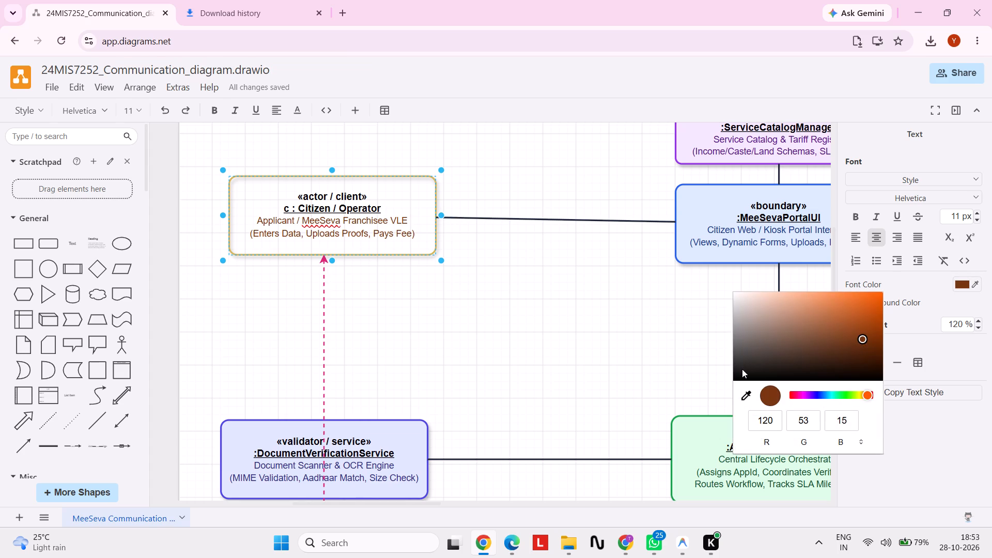
{"action": "left_click", "coordinate": [742, 369]}
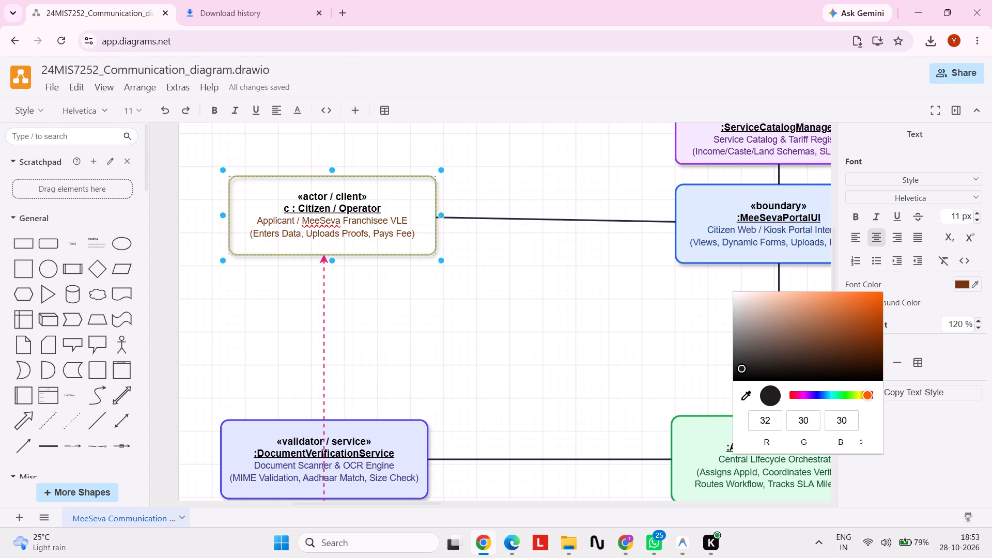
{"action": "left_click_drag", "start_coordinate": [255, 217], "coordinate": [356, 259]}
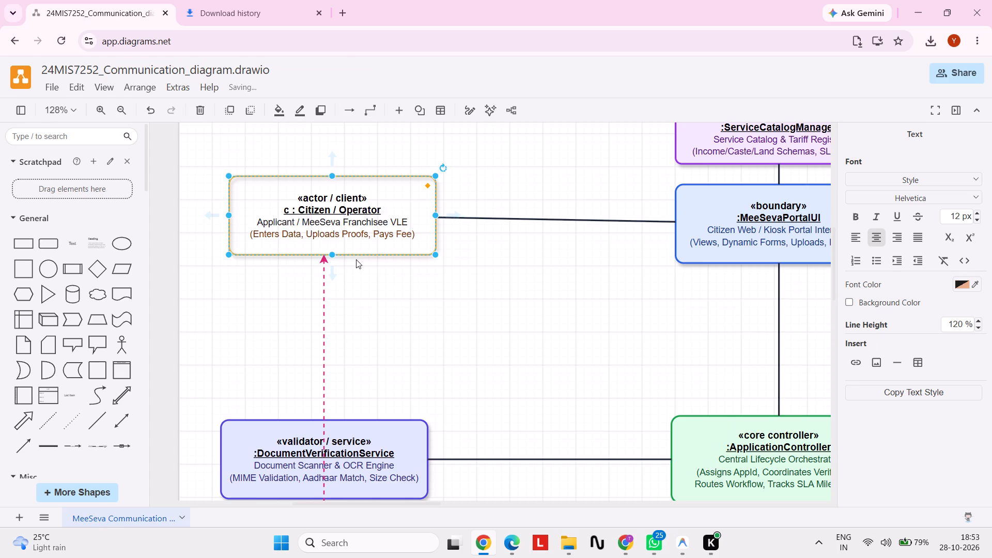
Nudge the c : Citizen / Operator box slightly to the right on the canvas.
{"action": "left_click_drag", "start_coordinate": [356, 259], "coordinate": [351, 218]}
{"action": "left_click", "coordinate": [351, 218]}
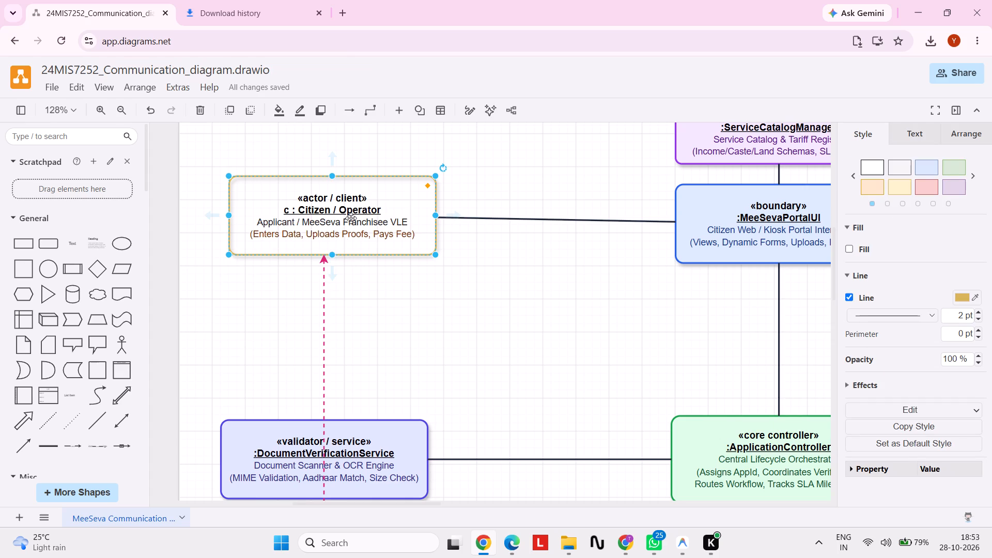
{"action": "left_click_drag", "start_coordinate": [357, 232], "coordinate": [368, 229]}
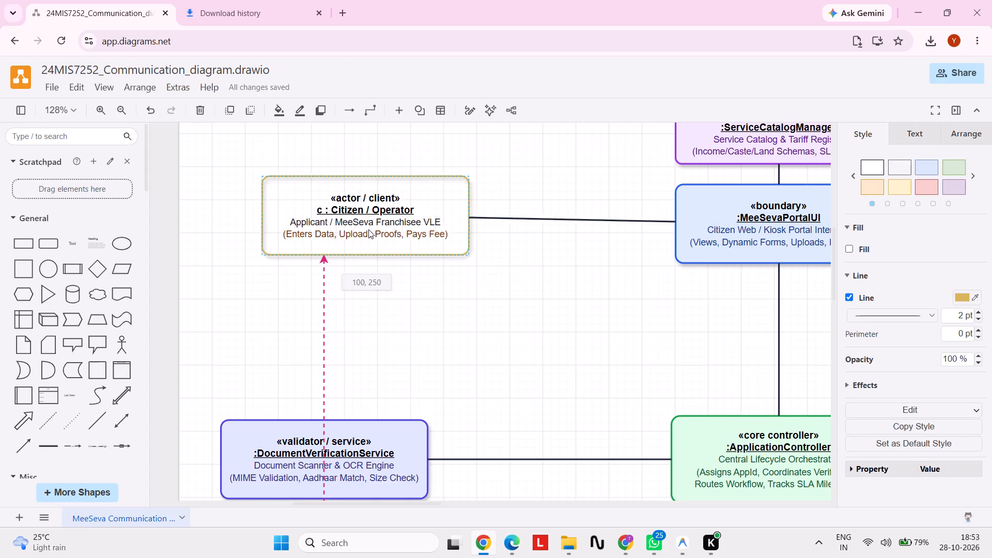
{"action": "left_click_drag", "start_coordinate": [368, 229], "coordinate": [368, 231]}
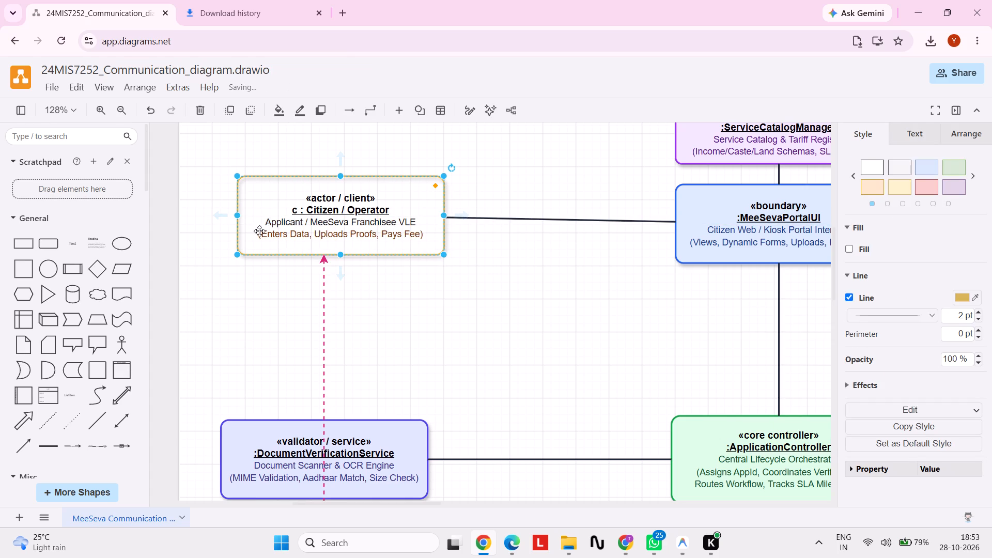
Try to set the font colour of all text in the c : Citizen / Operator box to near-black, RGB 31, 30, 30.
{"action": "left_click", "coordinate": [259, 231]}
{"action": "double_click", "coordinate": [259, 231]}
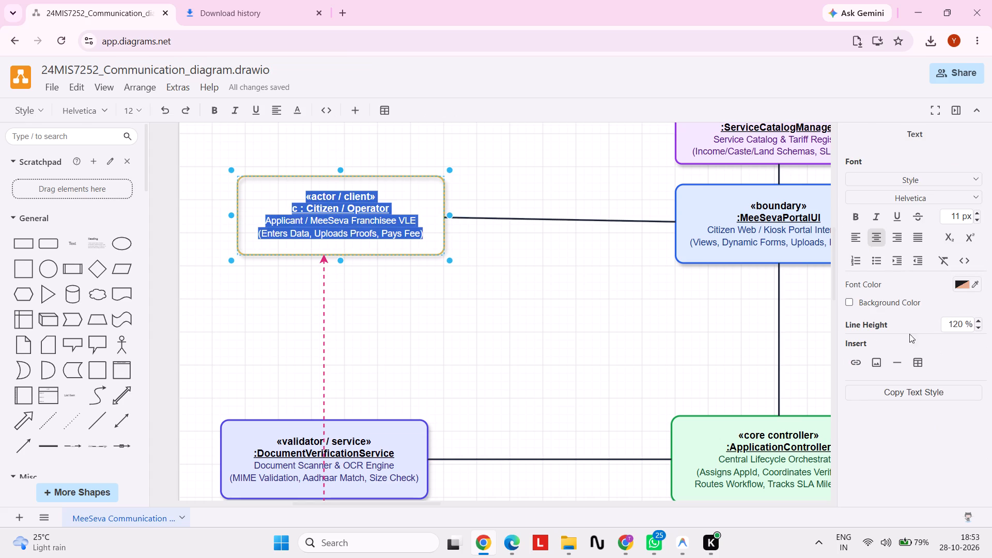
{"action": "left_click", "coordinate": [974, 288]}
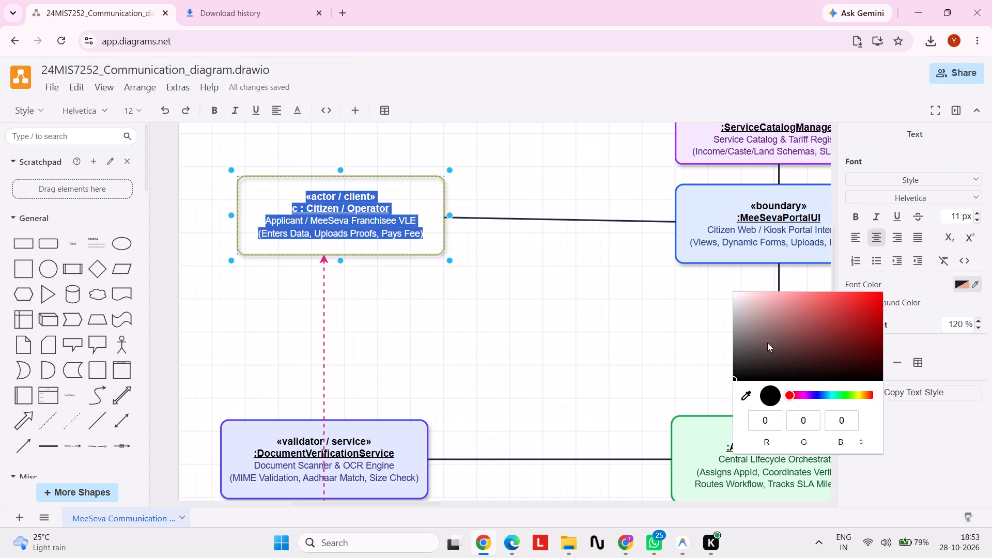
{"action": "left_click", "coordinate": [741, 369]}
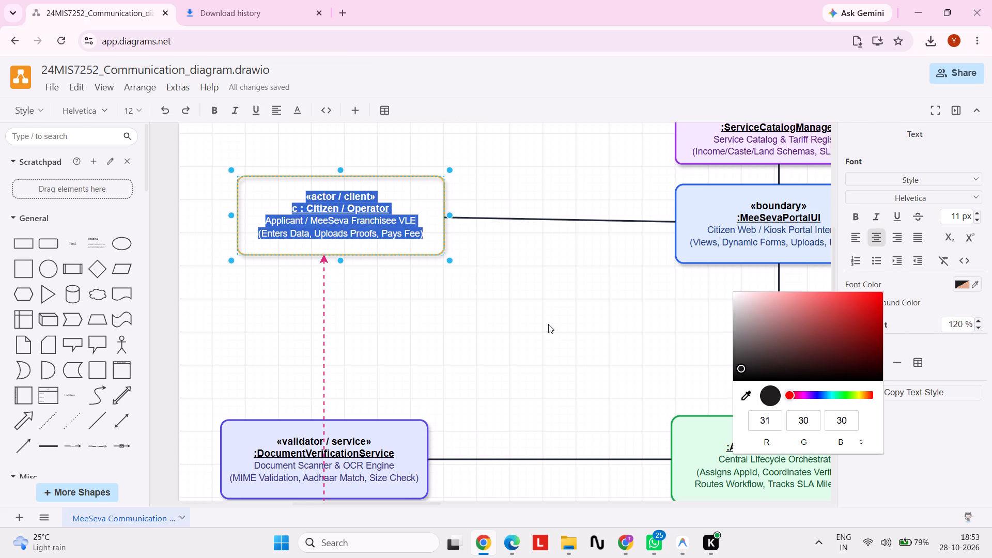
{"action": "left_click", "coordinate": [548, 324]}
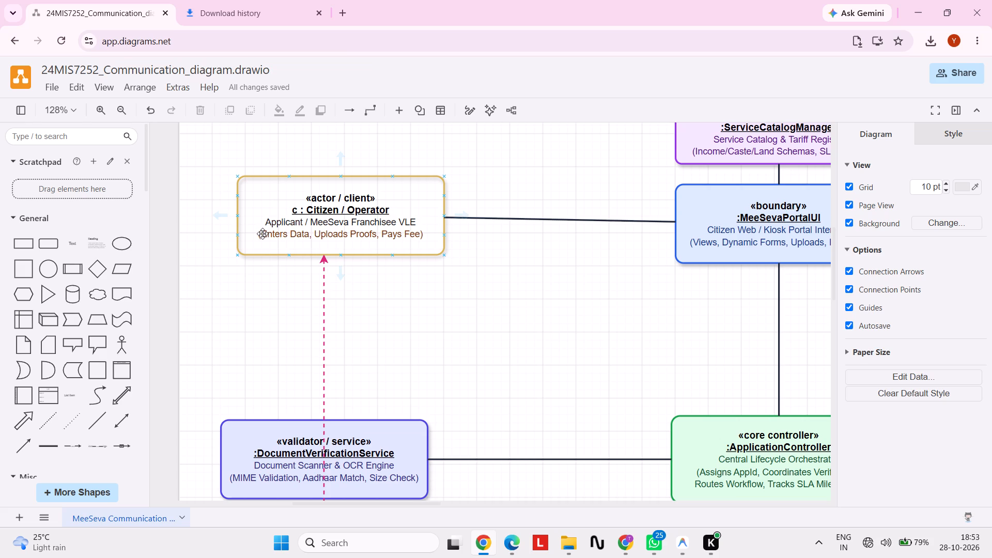
Move the c : Citizen / Operator box one more small grid step to the right on the canvas.
{"action": "double_click", "coordinate": [263, 234]}
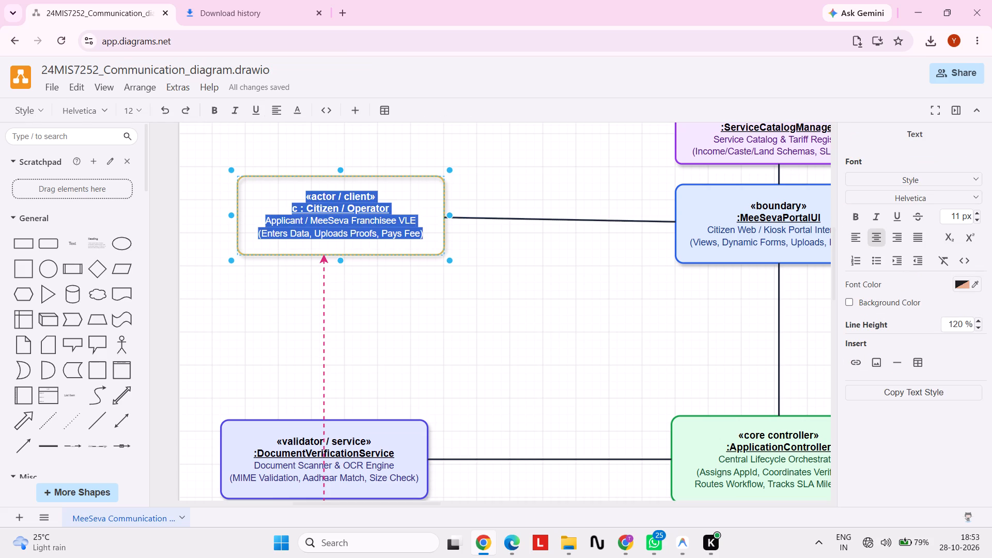
{"action": "left_click", "coordinate": [257, 233]}
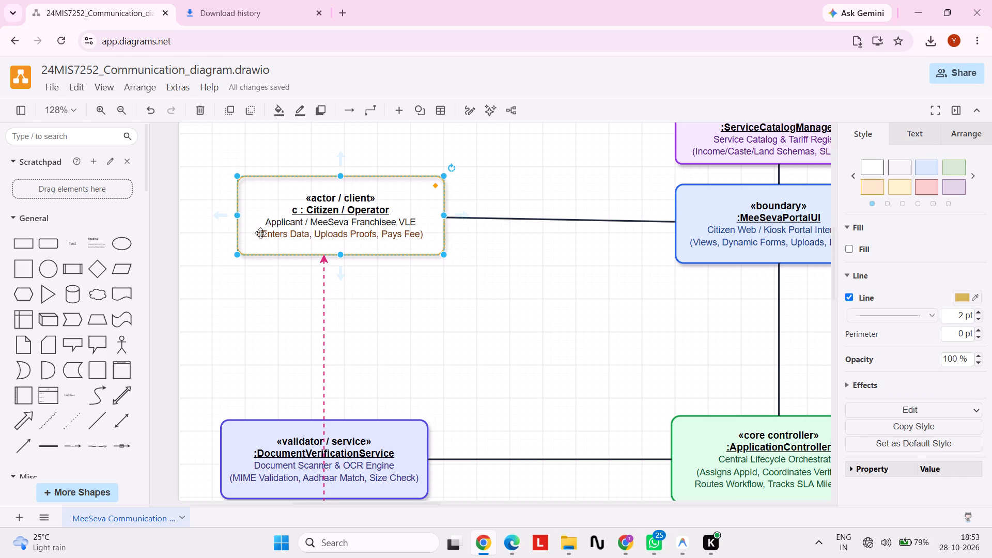
{"action": "left_click", "coordinate": [260, 233]}
{"action": "left_click_drag", "start_coordinate": [260, 233], "coordinate": [266, 233]}
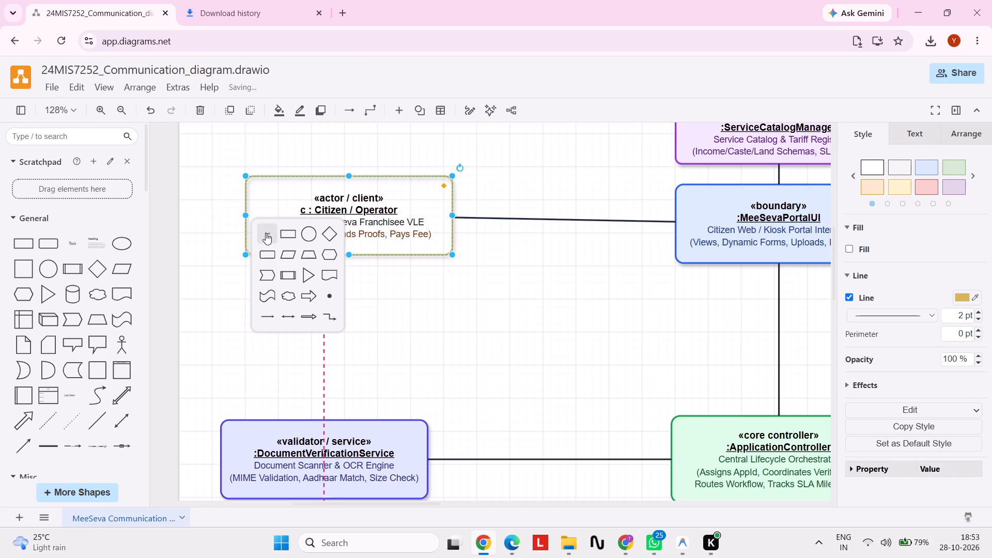
{"action": "left_click", "coordinate": [433, 318]}
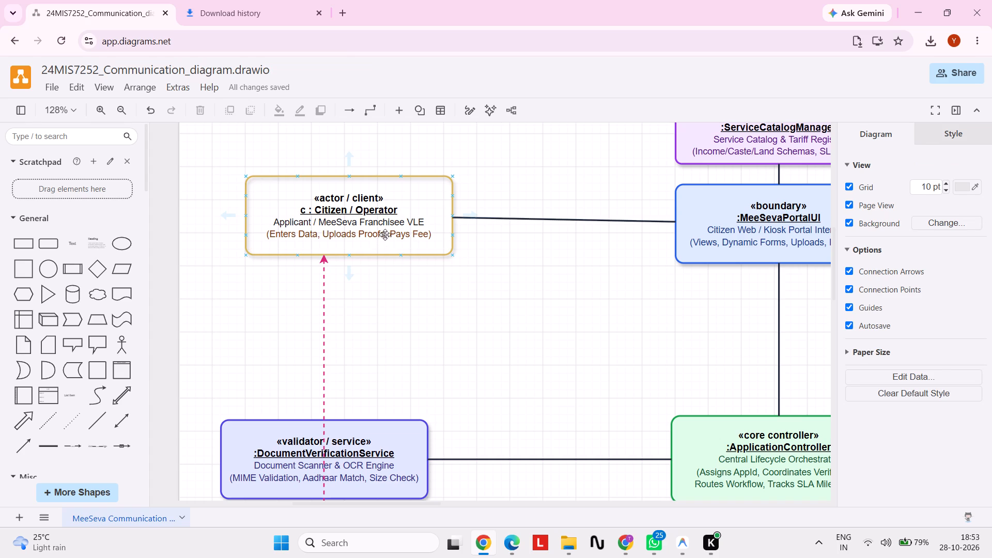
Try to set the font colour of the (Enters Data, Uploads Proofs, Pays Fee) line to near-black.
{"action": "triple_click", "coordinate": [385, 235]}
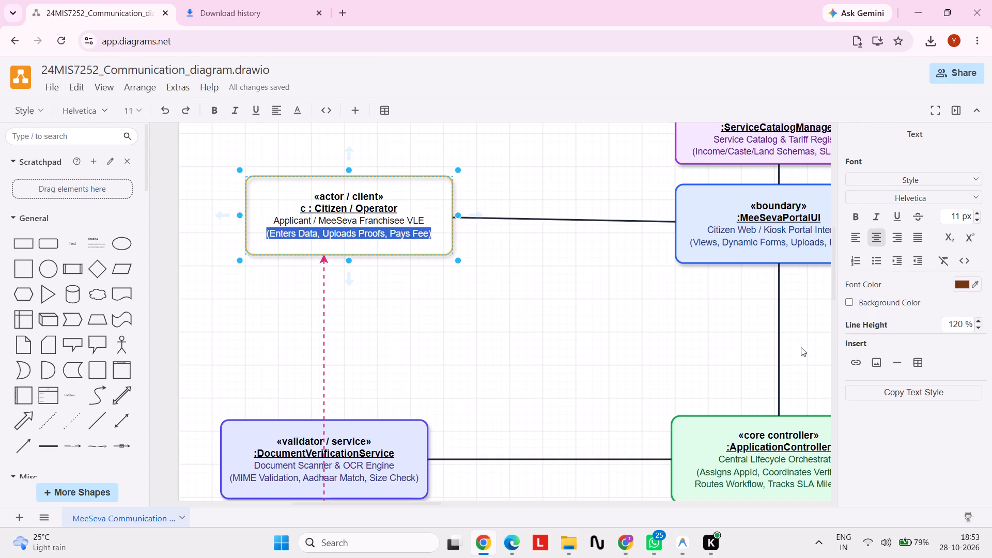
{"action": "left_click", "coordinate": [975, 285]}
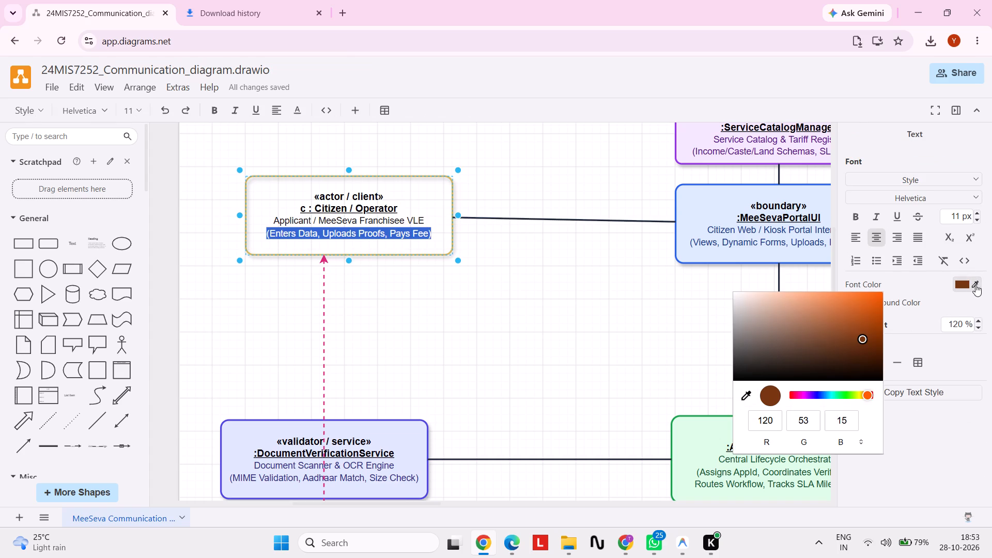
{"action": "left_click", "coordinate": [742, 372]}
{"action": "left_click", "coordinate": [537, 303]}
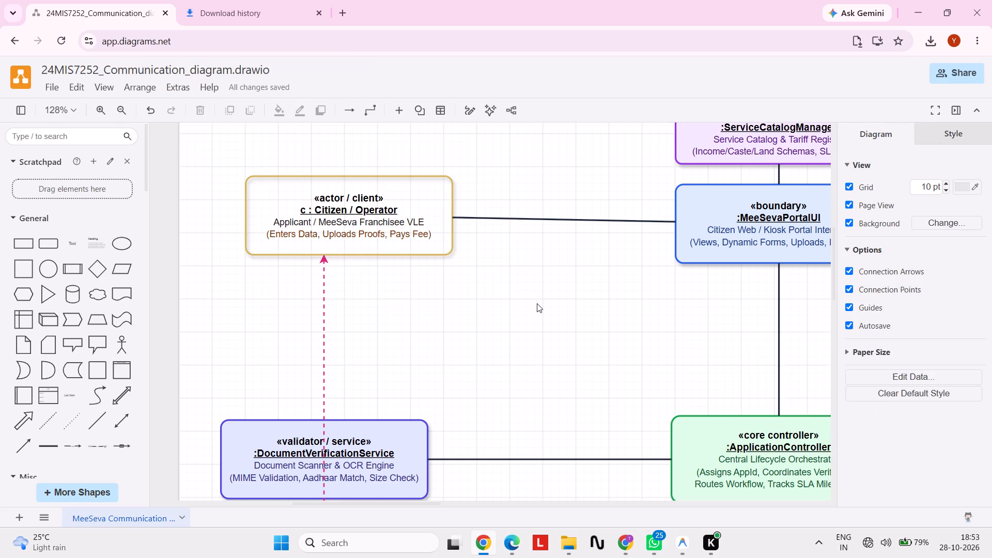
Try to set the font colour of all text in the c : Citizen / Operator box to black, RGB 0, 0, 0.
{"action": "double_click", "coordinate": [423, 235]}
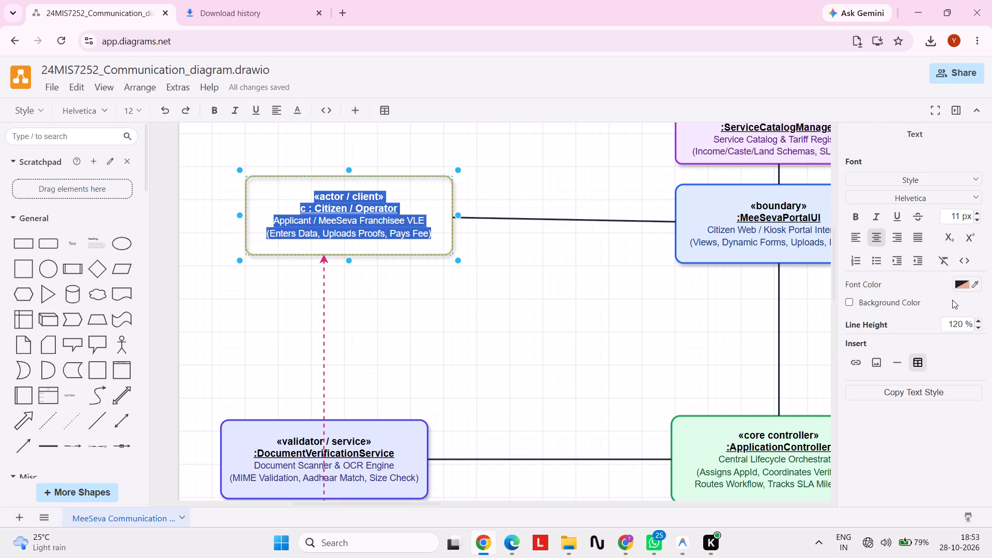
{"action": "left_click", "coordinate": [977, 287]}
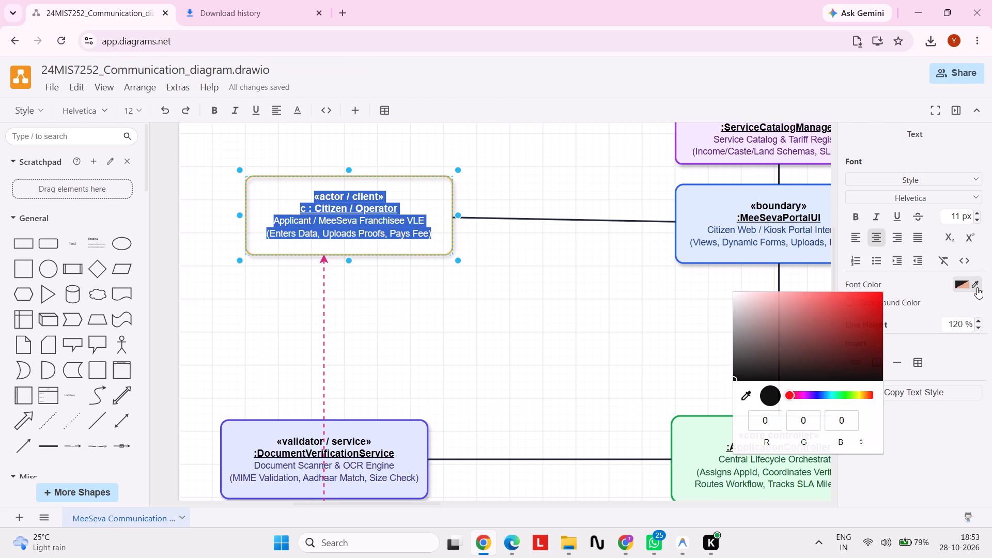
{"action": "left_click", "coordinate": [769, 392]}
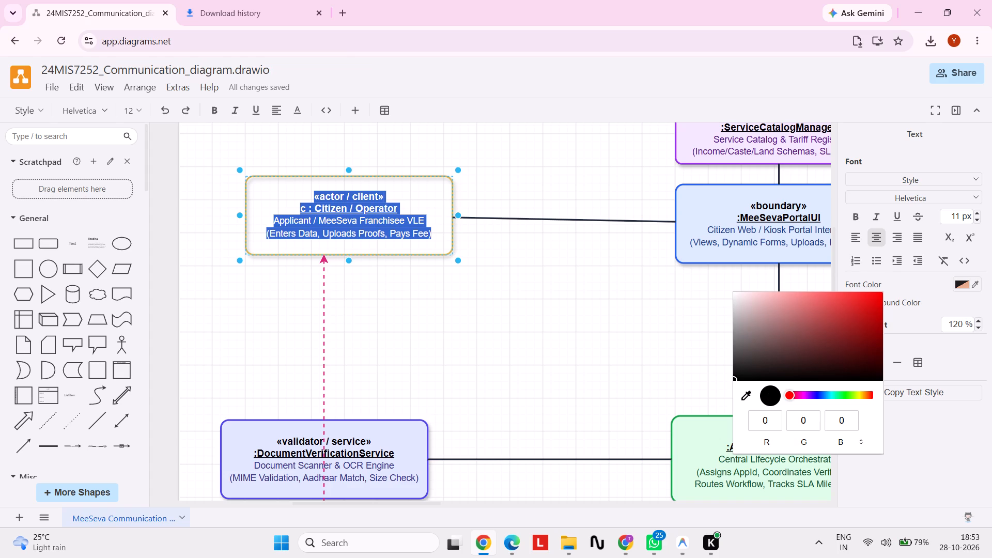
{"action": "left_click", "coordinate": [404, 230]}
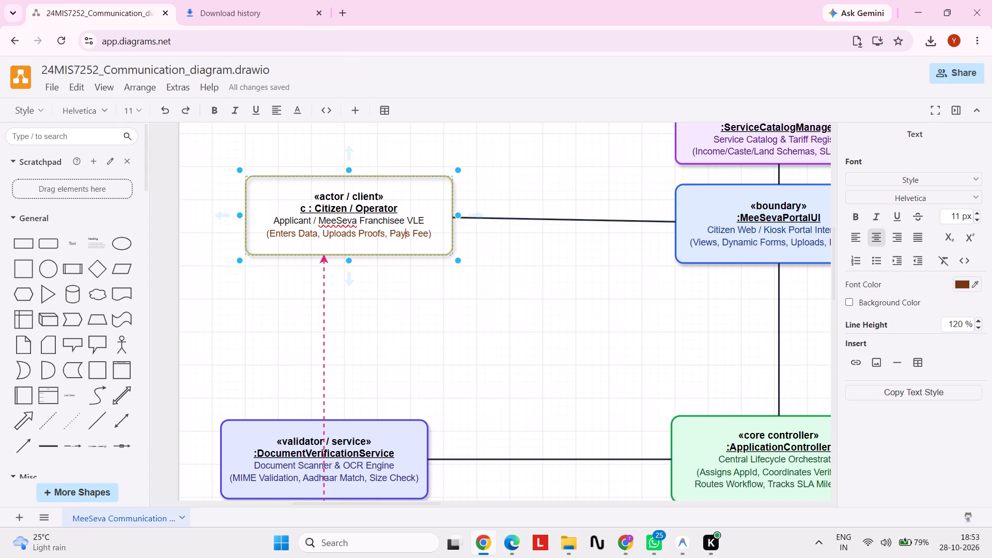
Set the font colour of the (Enters Data, Uploads Proofs, Pays Fee) line to black, 000000, using the colour palette.
{"action": "left_click_drag", "start_coordinate": [429, 230], "coordinate": [216, 235]}
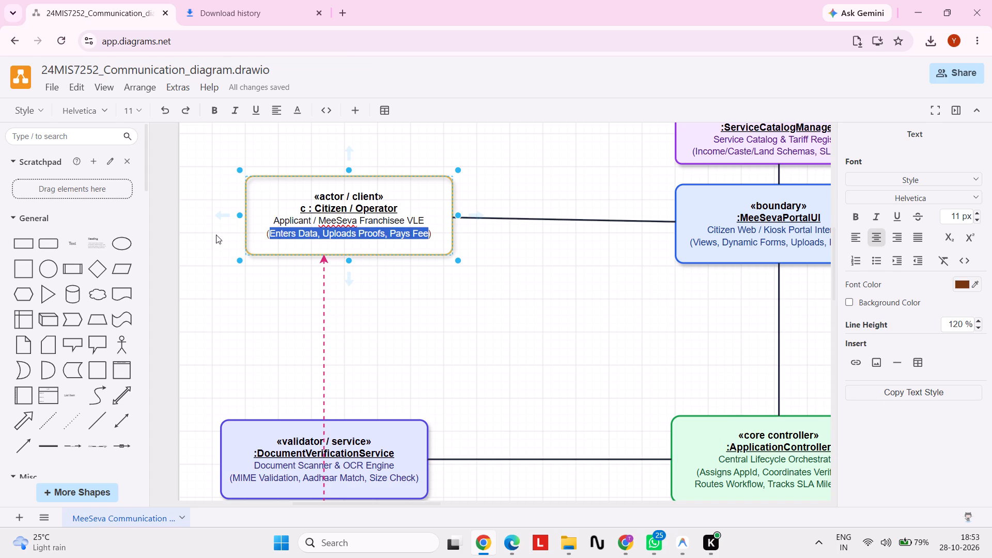
{"action": "left_click_drag", "start_coordinate": [216, 235], "coordinate": [266, 234]}
{"action": "left_click", "coordinate": [959, 288]}
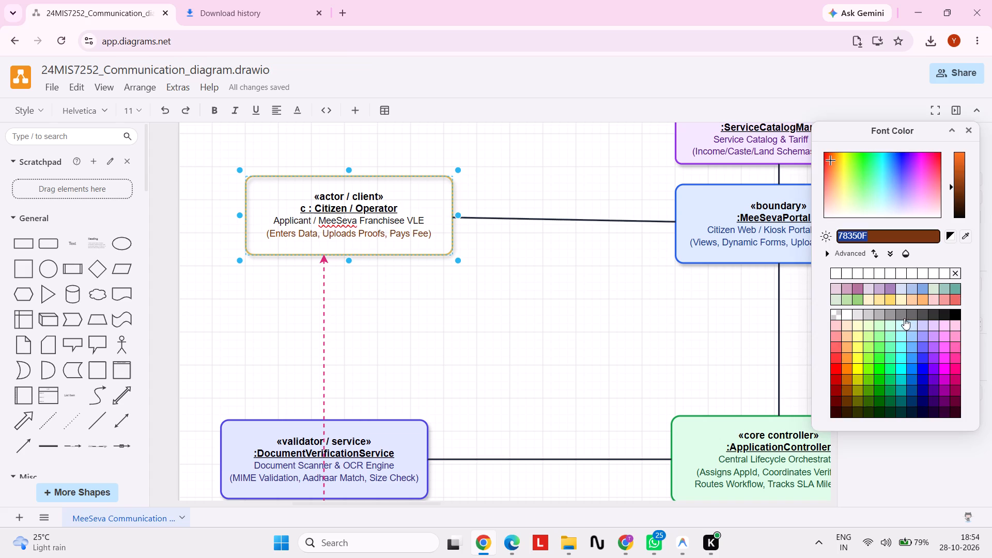
{"action": "left_click", "coordinate": [950, 315]}
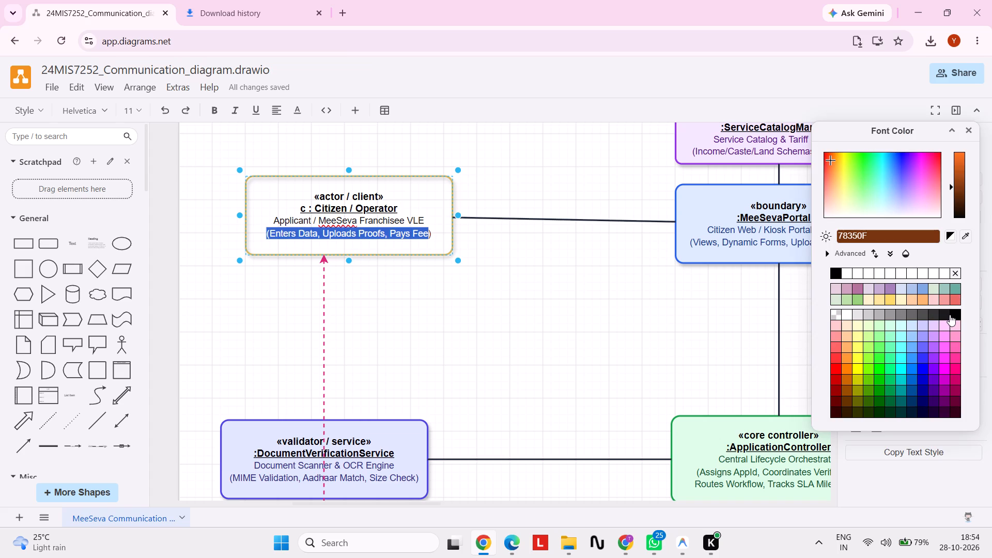
{"action": "left_click", "coordinate": [623, 342]}
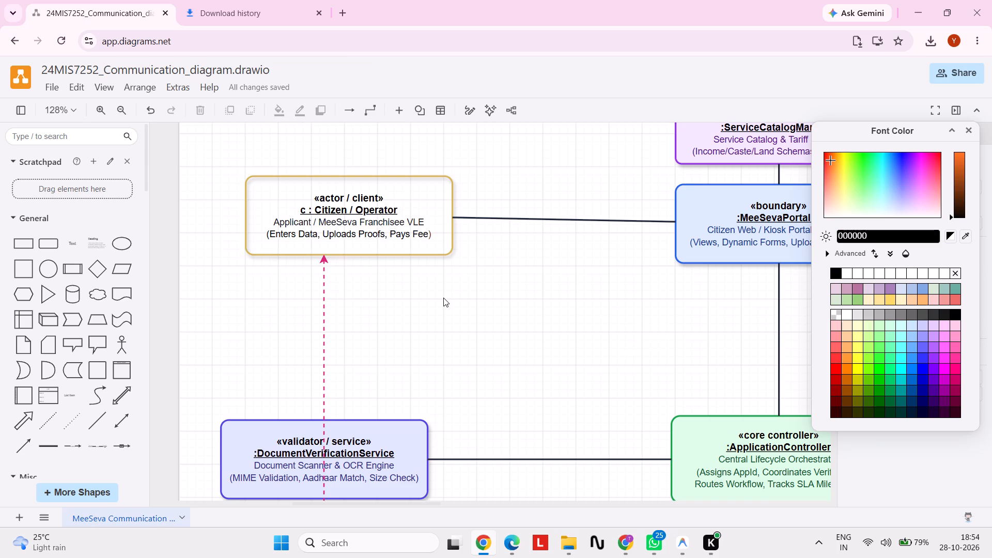
Close the floating Font Color window.
{"action": "scroll", "coordinate": [443, 298], "scroll_direction": "down", "scroll_amount": 2}
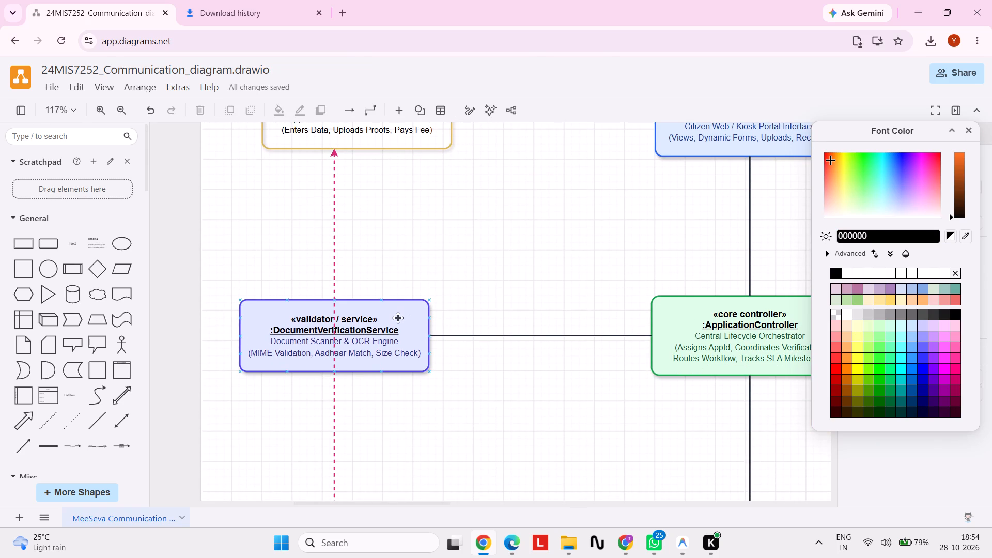
{"action": "left_click", "coordinate": [398, 318]}
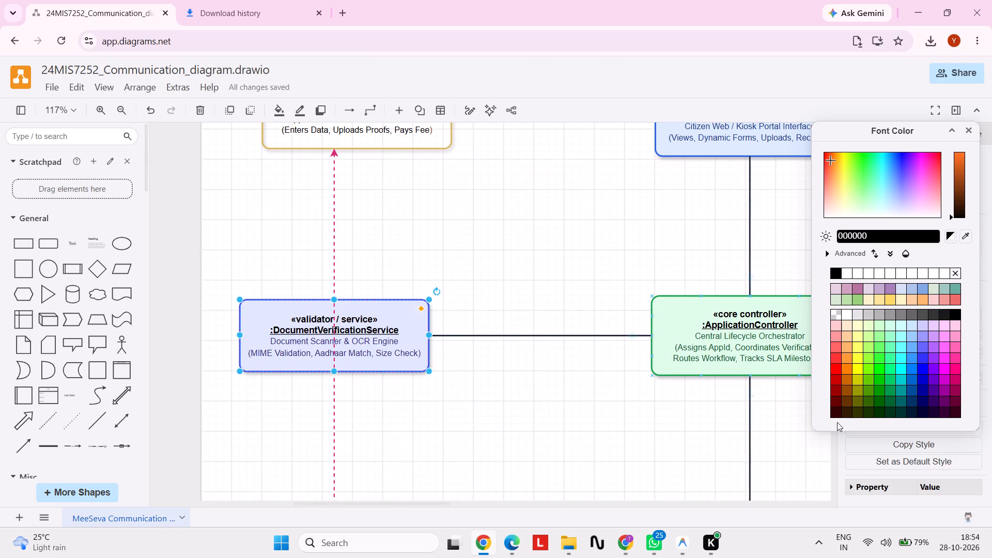
{"action": "left_click", "coordinate": [790, 484]}
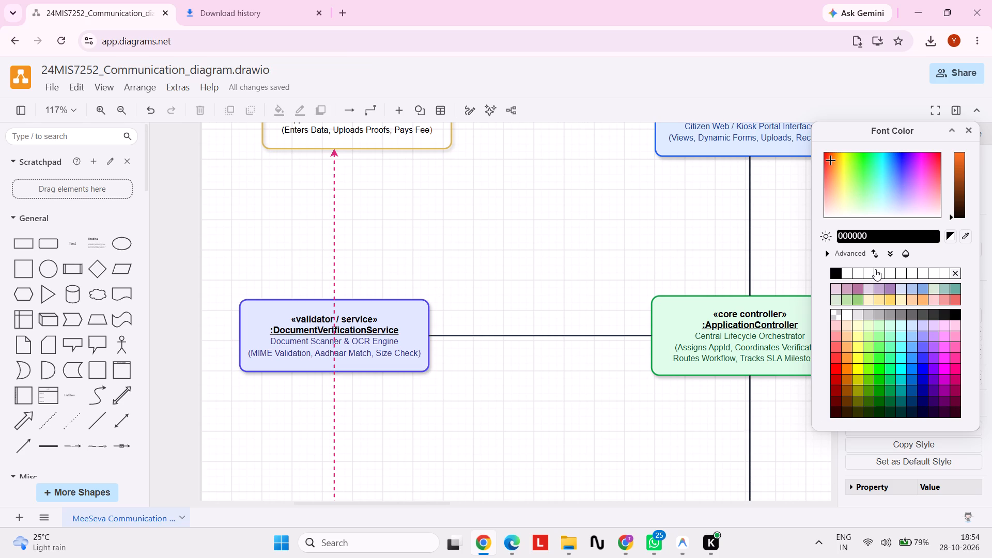
{"action": "left_click", "coordinate": [970, 134]}
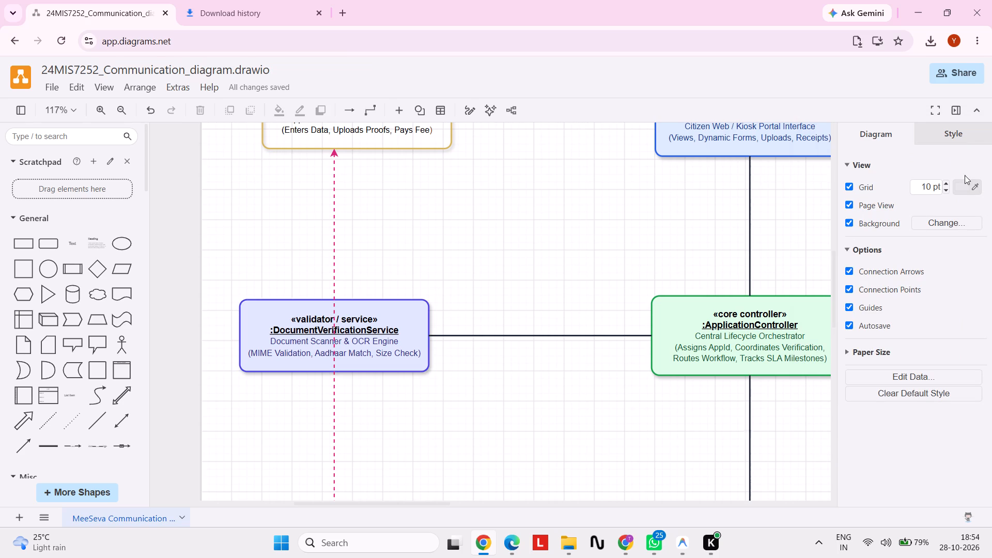
Remove the fill from the :DocumentVerificationService box.
{"action": "left_click", "coordinate": [967, 140]}
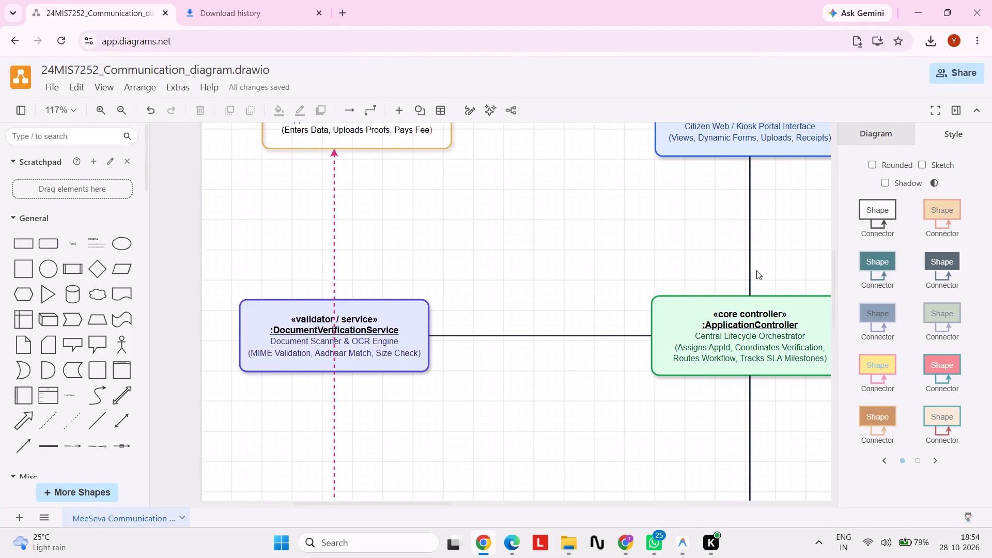
{"action": "left_click", "coordinate": [413, 324]}
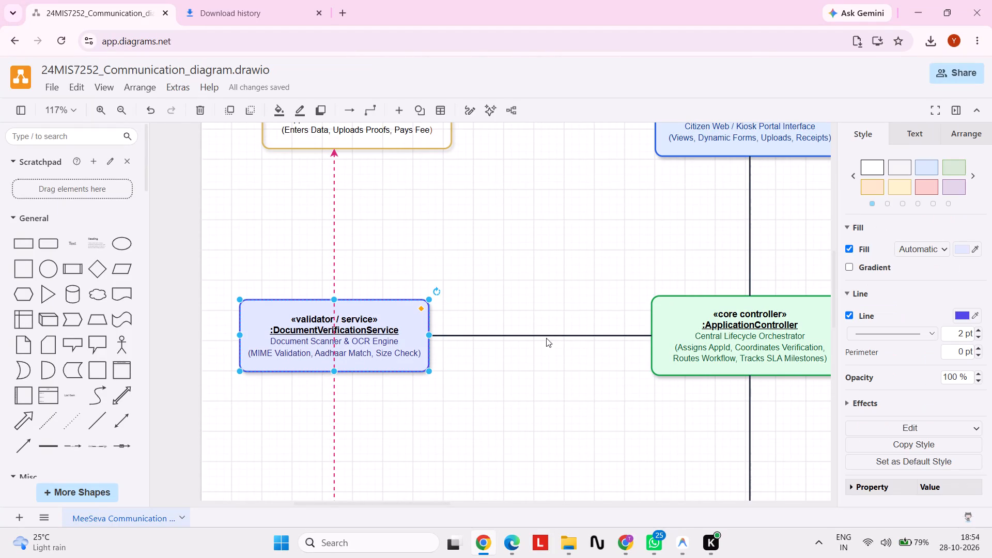
{"action": "left_click", "coordinate": [848, 245]}
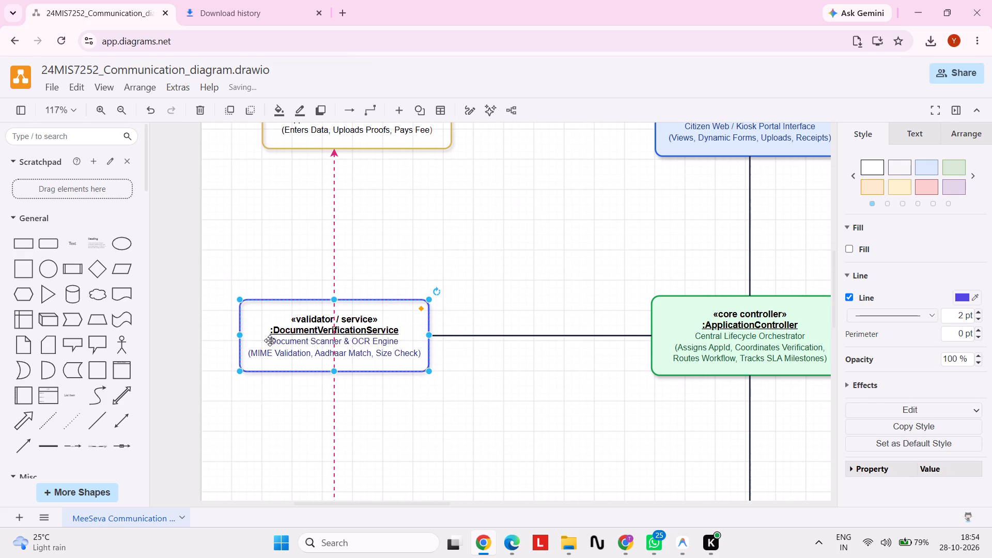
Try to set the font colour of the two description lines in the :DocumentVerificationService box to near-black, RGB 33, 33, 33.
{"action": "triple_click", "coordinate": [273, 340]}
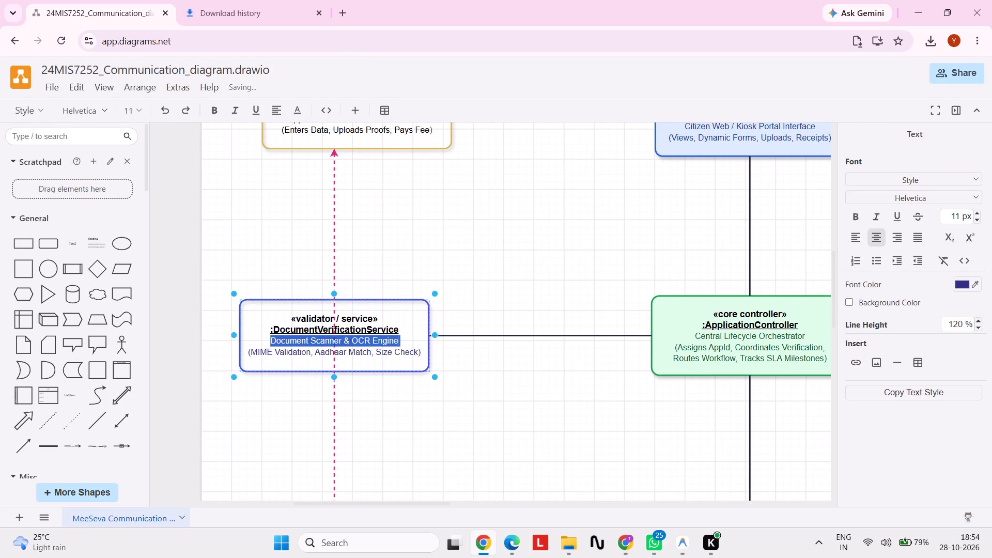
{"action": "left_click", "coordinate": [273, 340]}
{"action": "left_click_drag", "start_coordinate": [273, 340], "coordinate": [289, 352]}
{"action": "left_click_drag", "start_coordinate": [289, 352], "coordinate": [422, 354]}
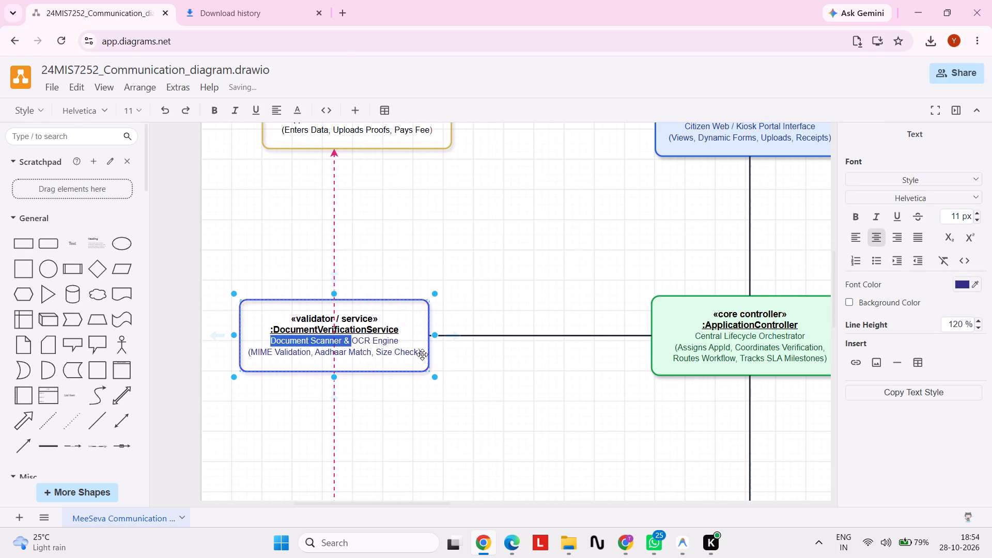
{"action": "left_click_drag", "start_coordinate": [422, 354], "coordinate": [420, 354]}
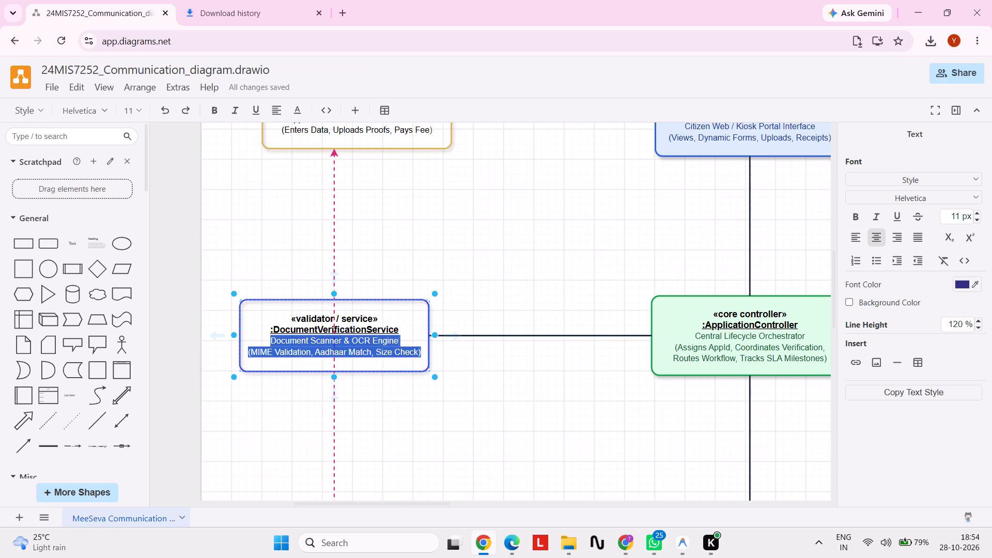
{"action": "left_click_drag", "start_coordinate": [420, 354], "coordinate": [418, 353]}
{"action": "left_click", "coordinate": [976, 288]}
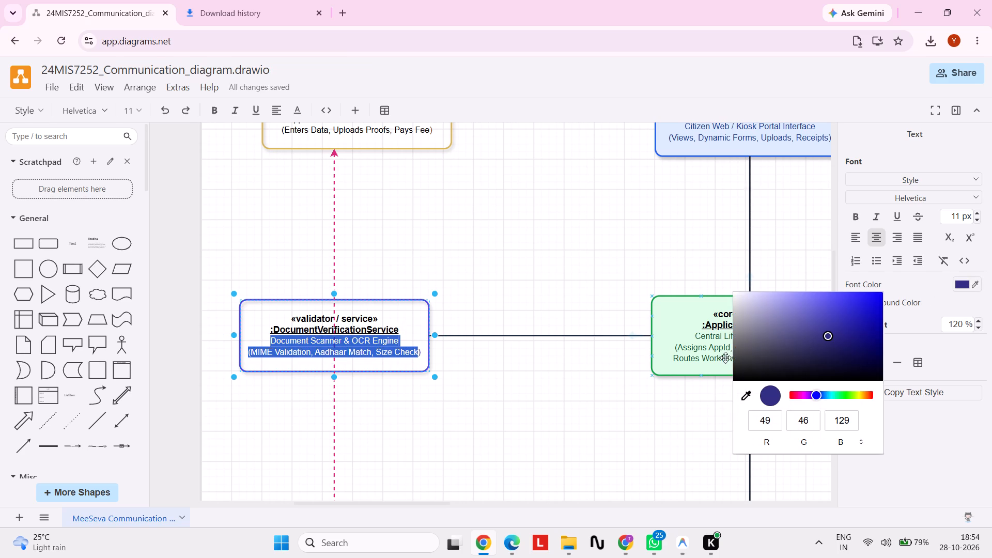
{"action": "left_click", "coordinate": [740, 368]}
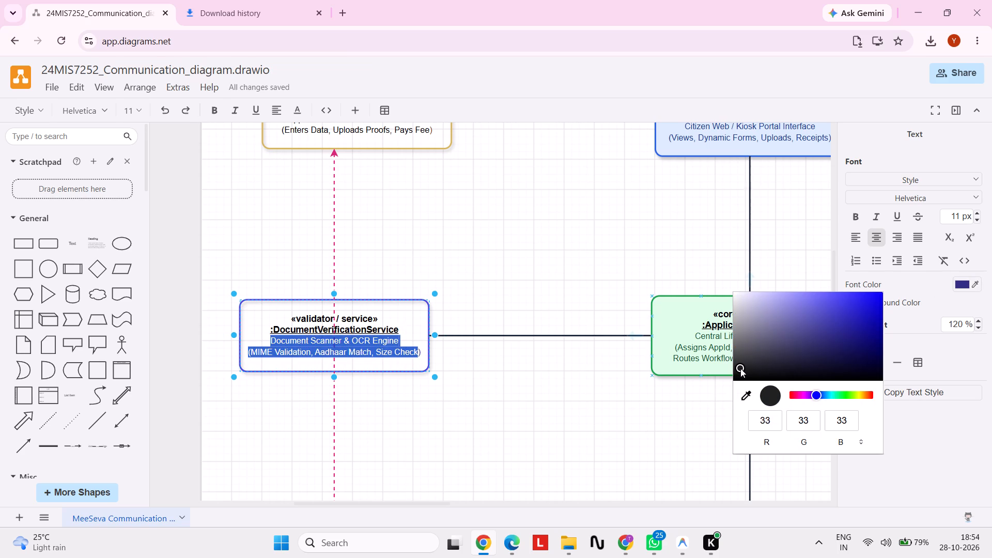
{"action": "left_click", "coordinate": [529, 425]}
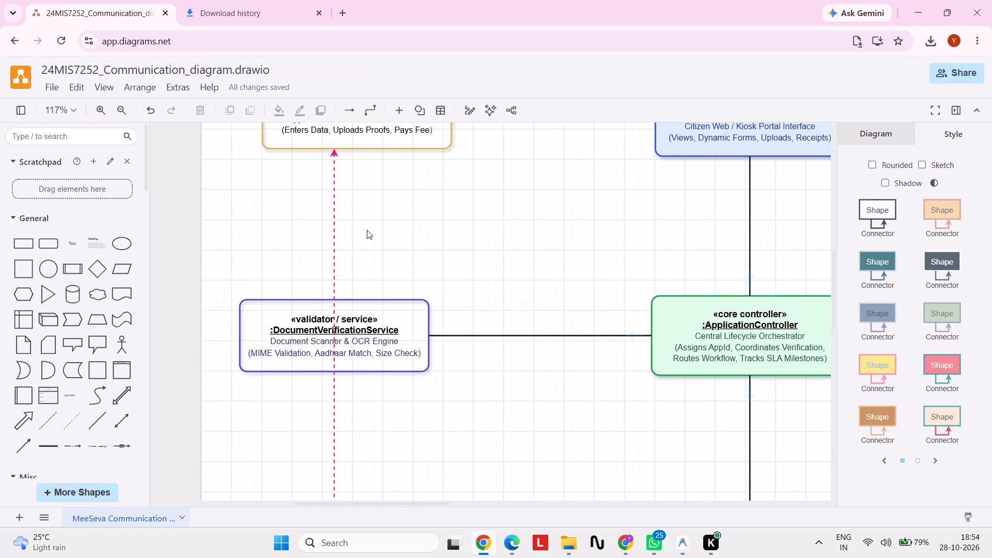
Set the line colour of the dashed connector running up to the c : Citizen / Operator box to near-black, RGB 39, 37, 38.
{"action": "left_click", "coordinate": [333, 241]}
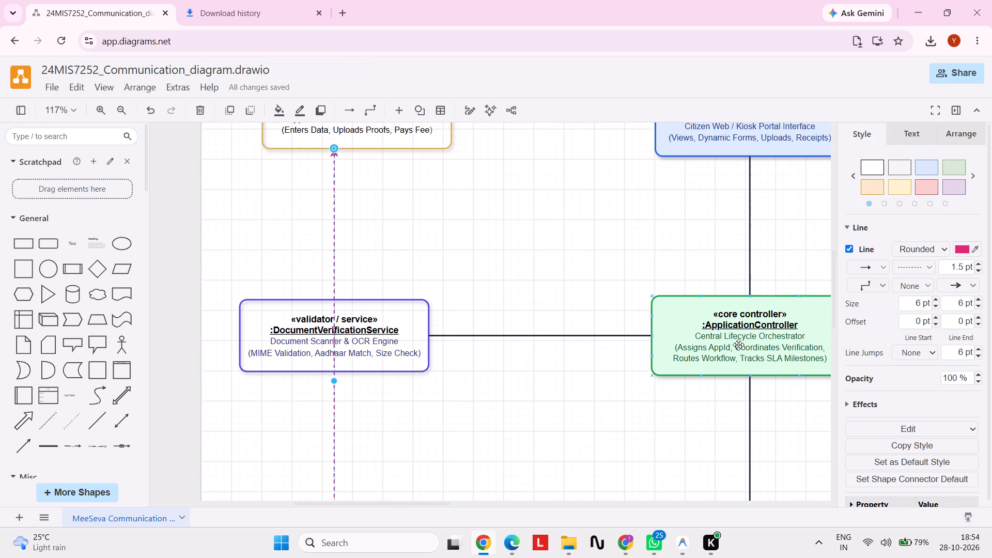
{"action": "left_click", "coordinate": [982, 250]}
{"action": "left_click", "coordinate": [980, 250]}
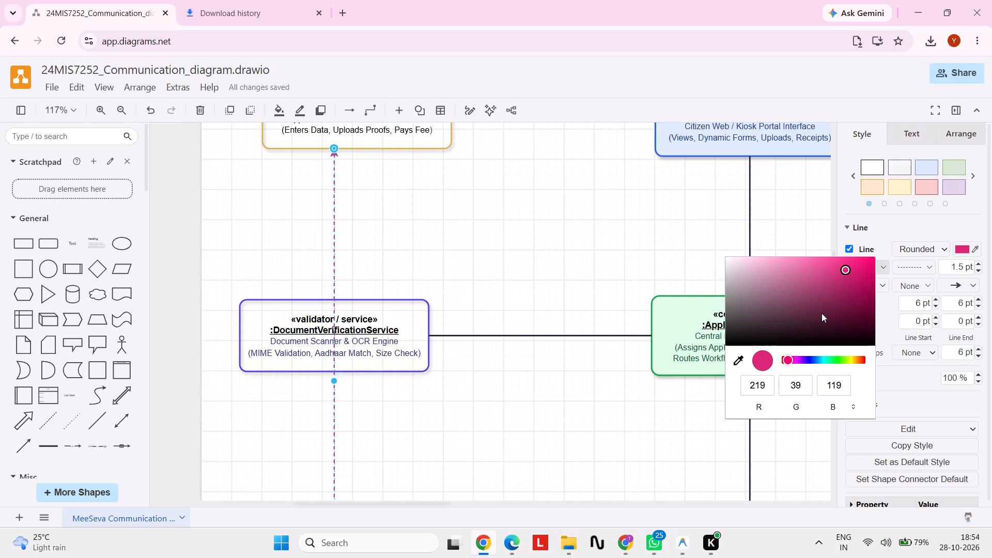
{"action": "left_click", "coordinate": [733, 332]}
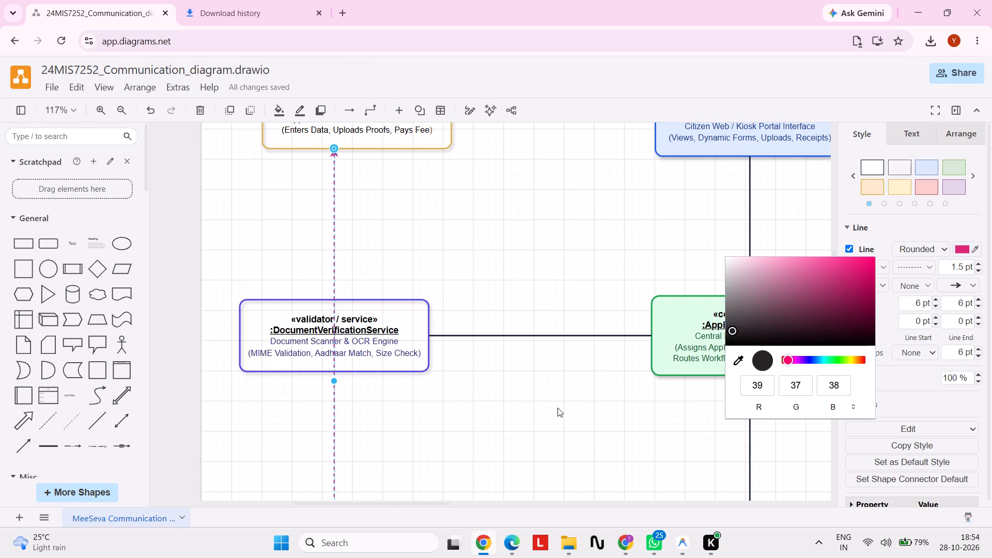
{"action": "left_click", "coordinate": [557, 408]}
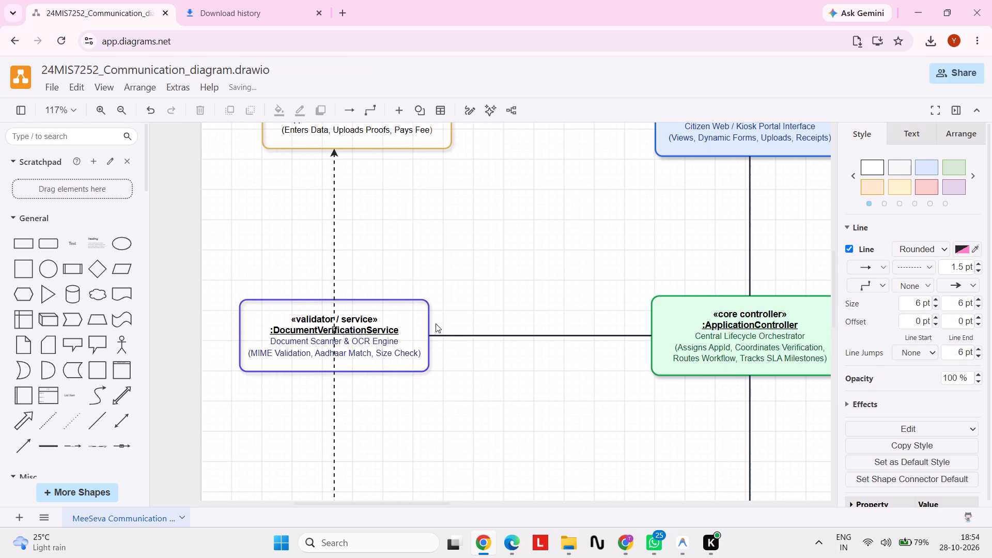
Set the outline colour of the :DocumentVerificationService box to near-black, RGB 20, 20, 21.
{"action": "left_click", "coordinate": [429, 323]}
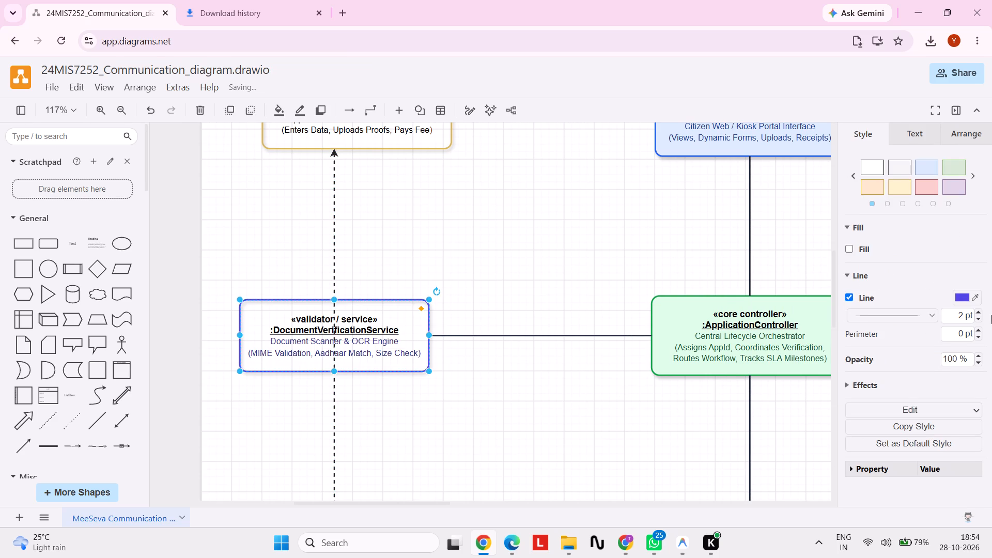
{"action": "left_click", "coordinate": [973, 294]}
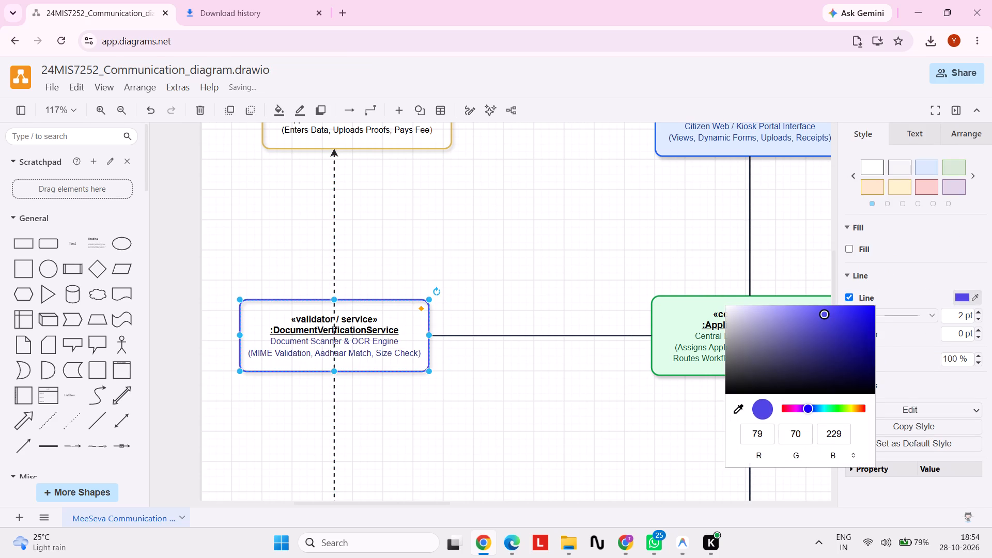
{"action": "left_click", "coordinate": [737, 386]}
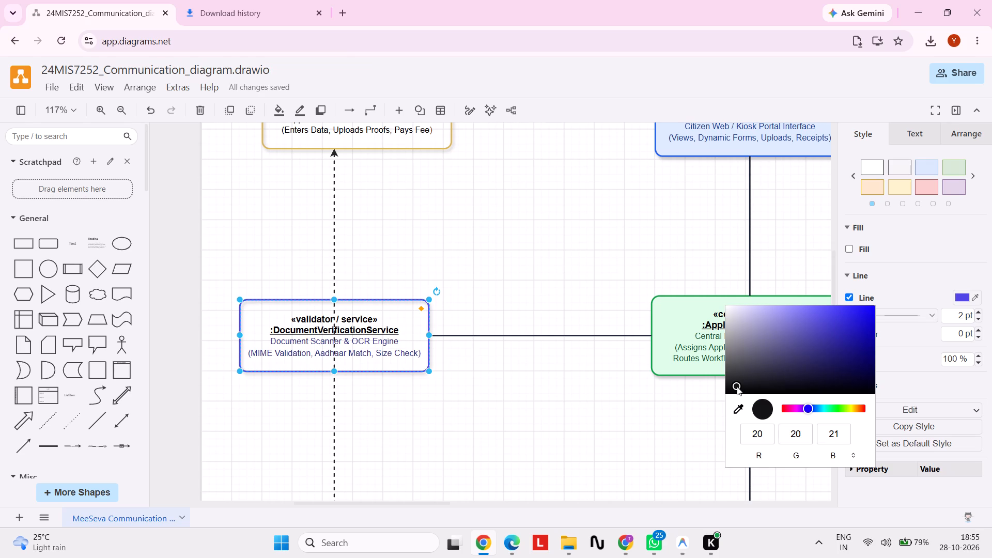
{"action": "left_click", "coordinate": [484, 403]}
Select the c : Citizen / Operator box.
{"action": "scroll", "coordinate": [552, 238], "scroll_direction": "up", "scroll_amount": 1}
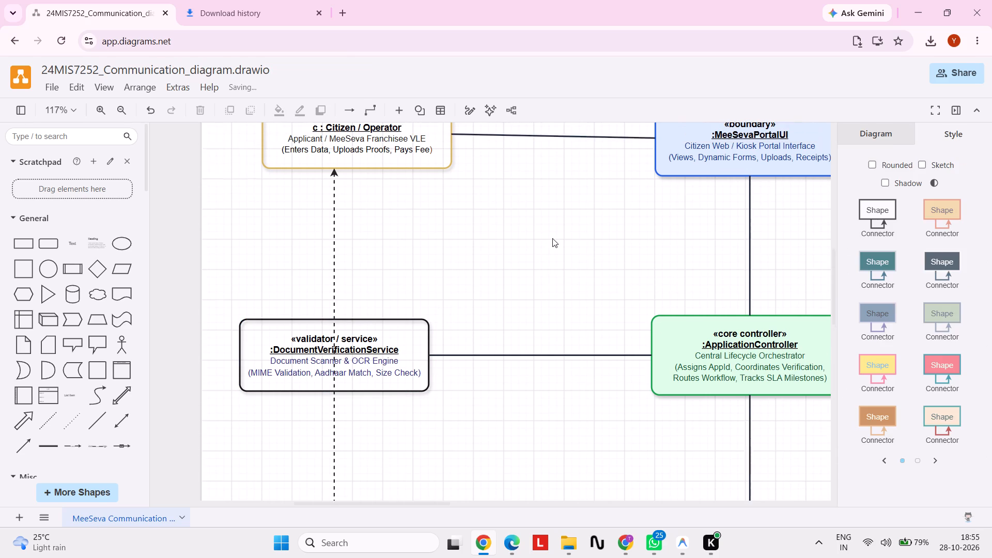
{"action": "scroll", "coordinate": [552, 238], "scroll_direction": "up", "scroll_amount": 1}
{"action": "left_click", "coordinate": [453, 178]}
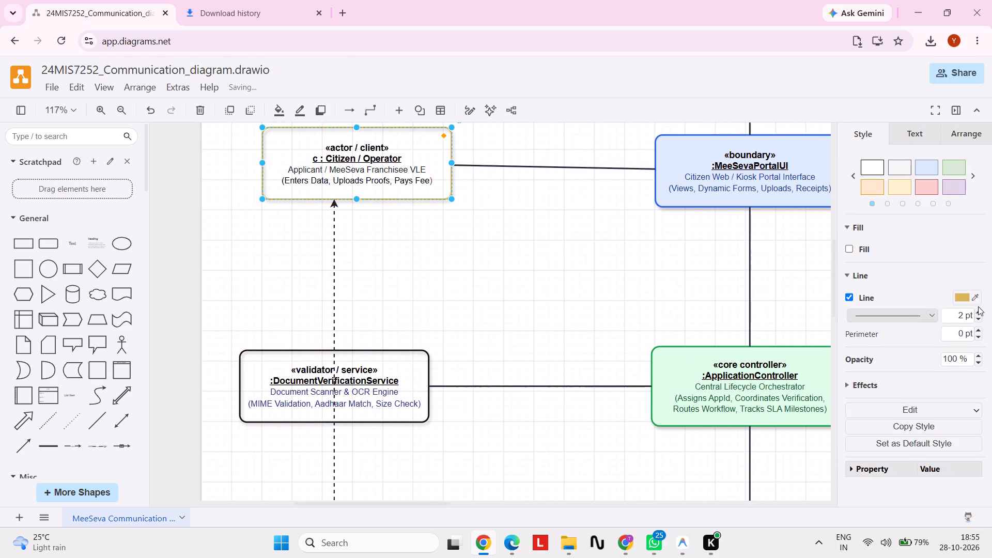
Set the outline colour of the c : Citizen / Operator box to near-black, RGB 24, 23, 22.
{"action": "left_click", "coordinate": [972, 299]}
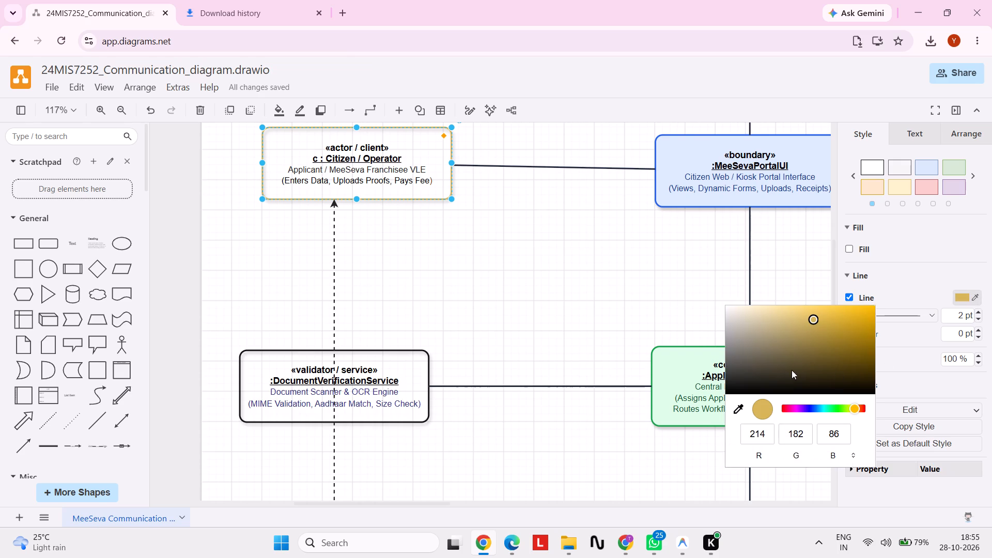
{"action": "left_click", "coordinate": [741, 385]}
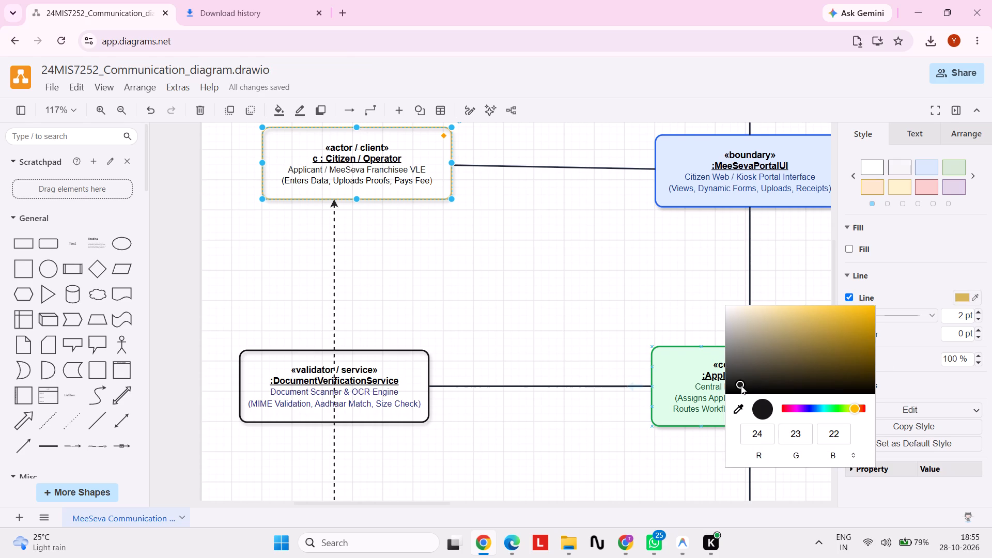
{"action": "left_click", "coordinate": [548, 261]}
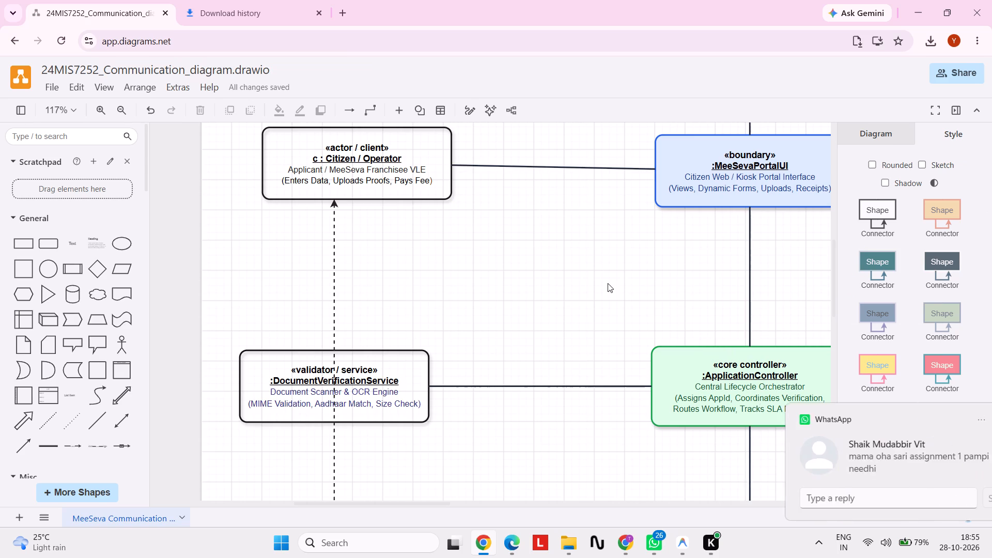
Remove the green fill from the :ApplicationController box.
{"action": "scroll", "coordinate": [608, 283], "scroll_direction": "up", "scroll_amount": 1}
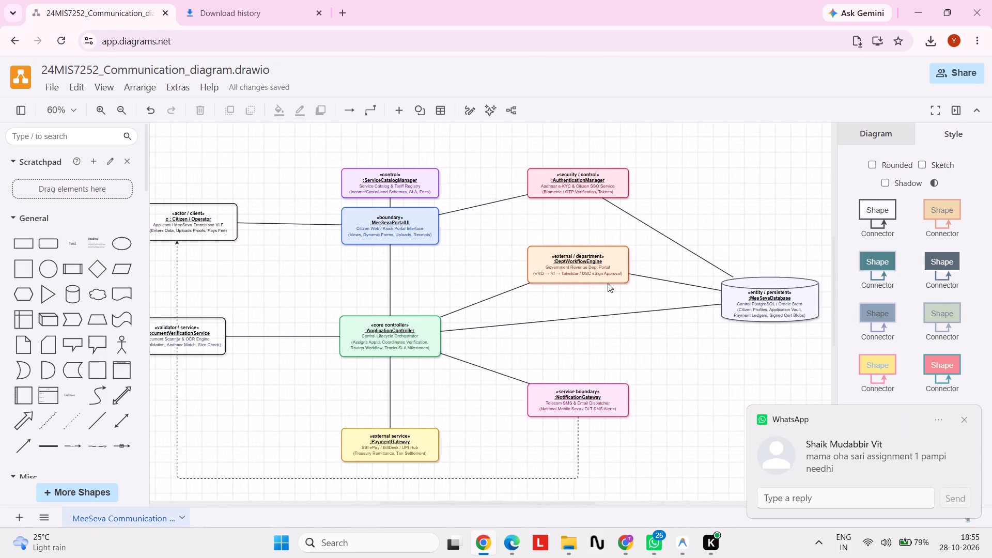
{"action": "scroll", "coordinate": [608, 283], "scroll_direction": "up", "scroll_amount": 1}
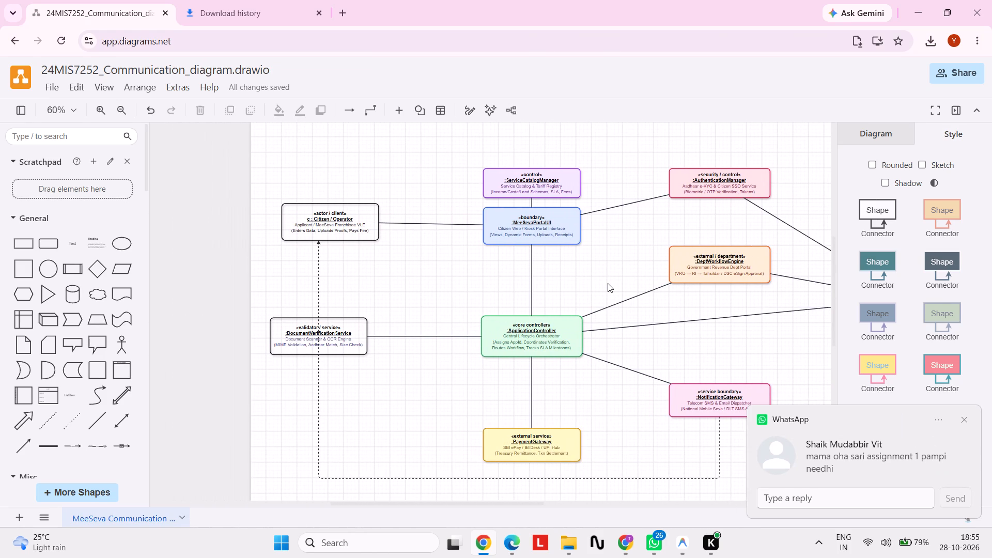
{"action": "scroll", "coordinate": [608, 283], "scroll_direction": "left", "scroll_amount": 1}
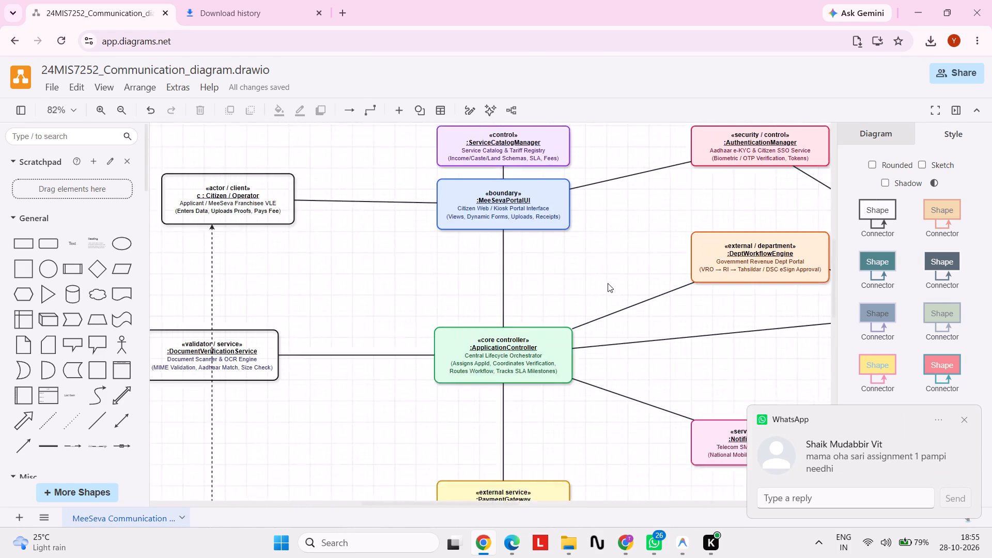
{"action": "left_click", "coordinate": [561, 356]}
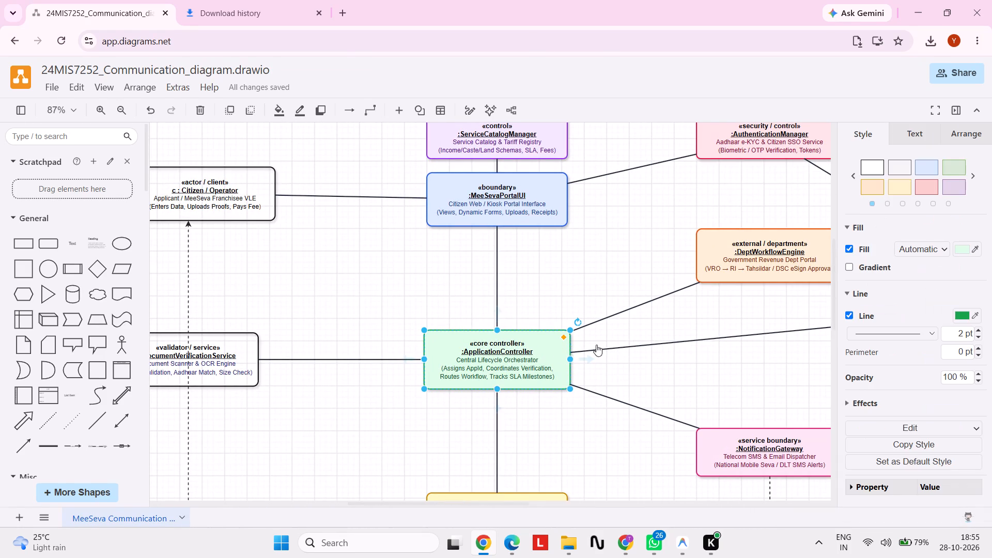
{"action": "left_click", "coordinate": [848, 249]}
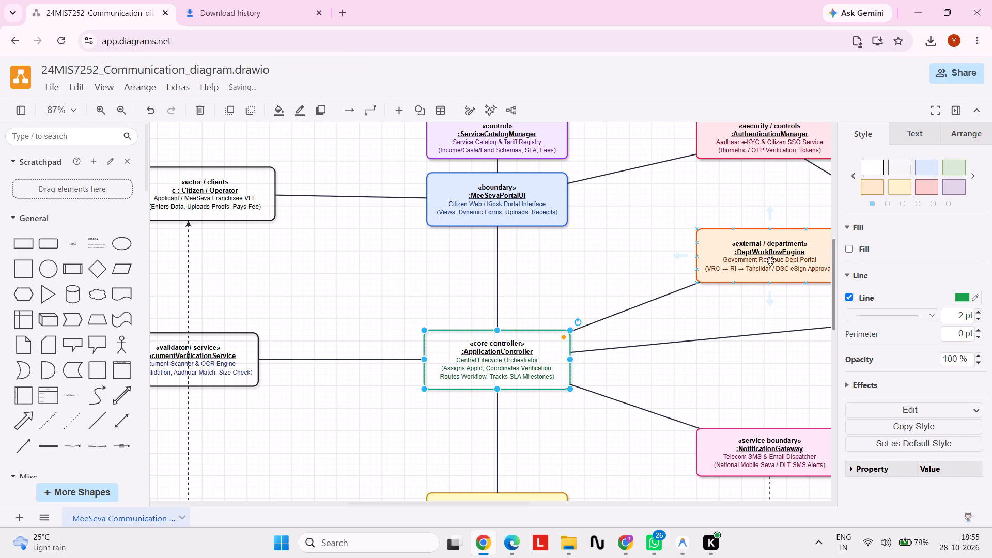
Remove the fill from the :MeeSevaPortalUI box.
{"action": "left_click", "coordinate": [445, 195]}
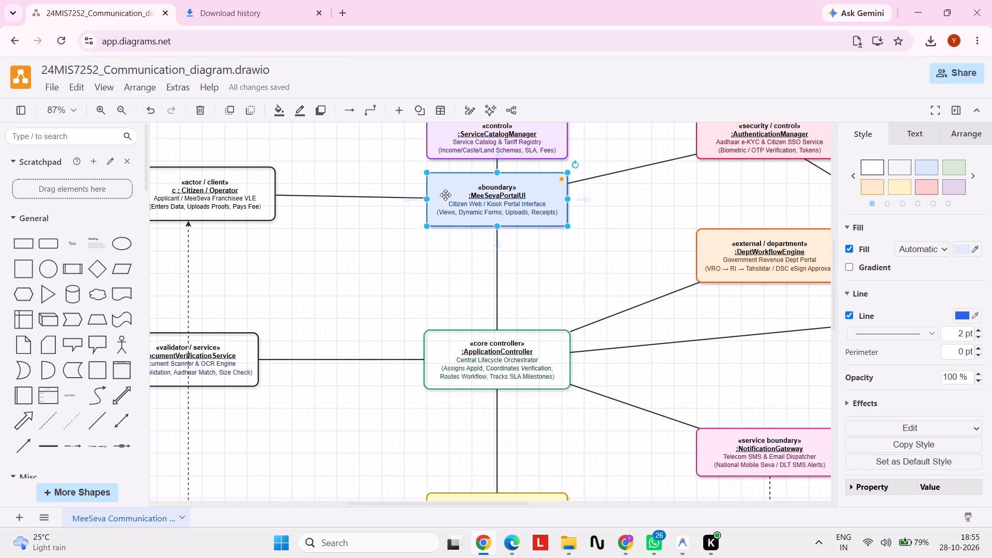
{"action": "left_click", "coordinate": [851, 251]}
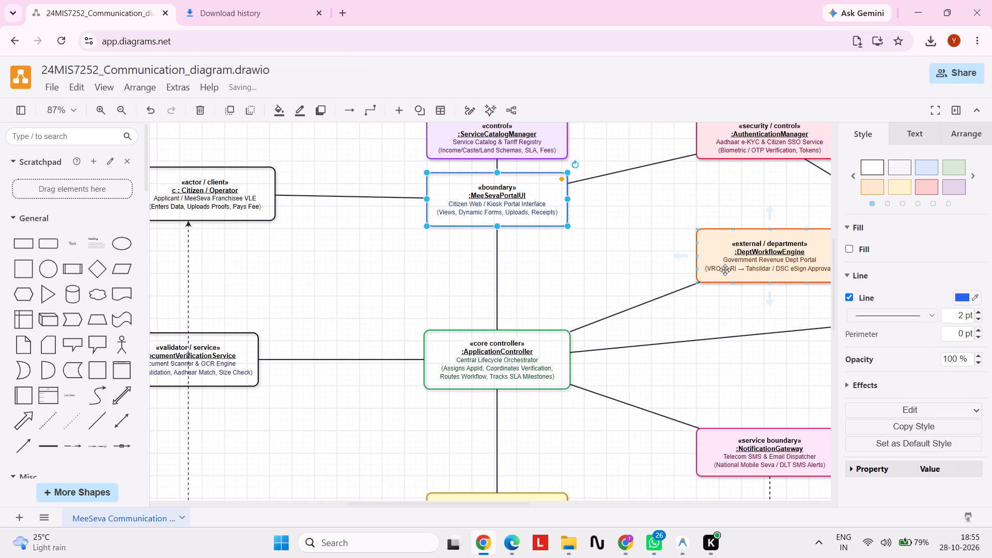
Set the outline colour of the :ApplicationController box to black using the colour palette.
{"action": "left_click", "coordinate": [569, 337]}
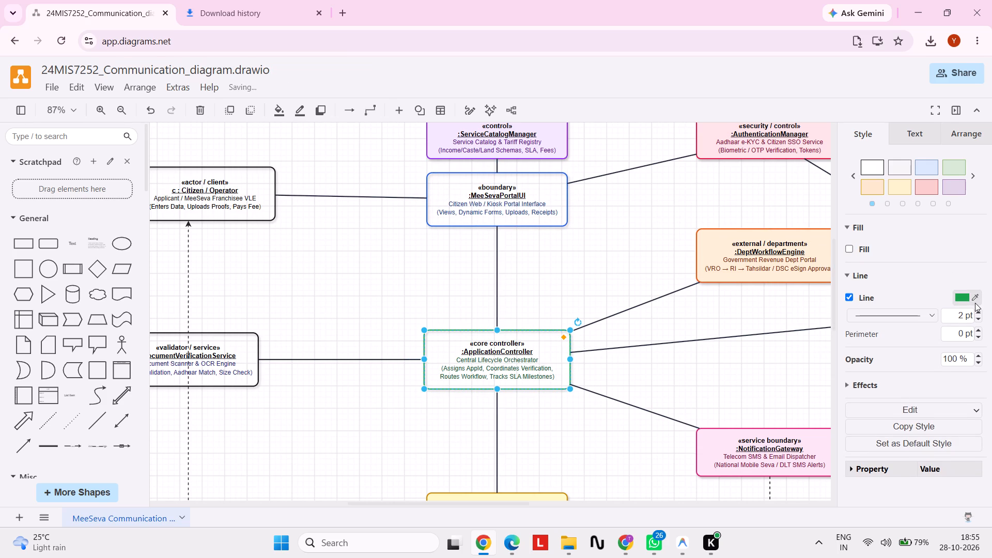
{"action": "left_click", "coordinate": [975, 303]}
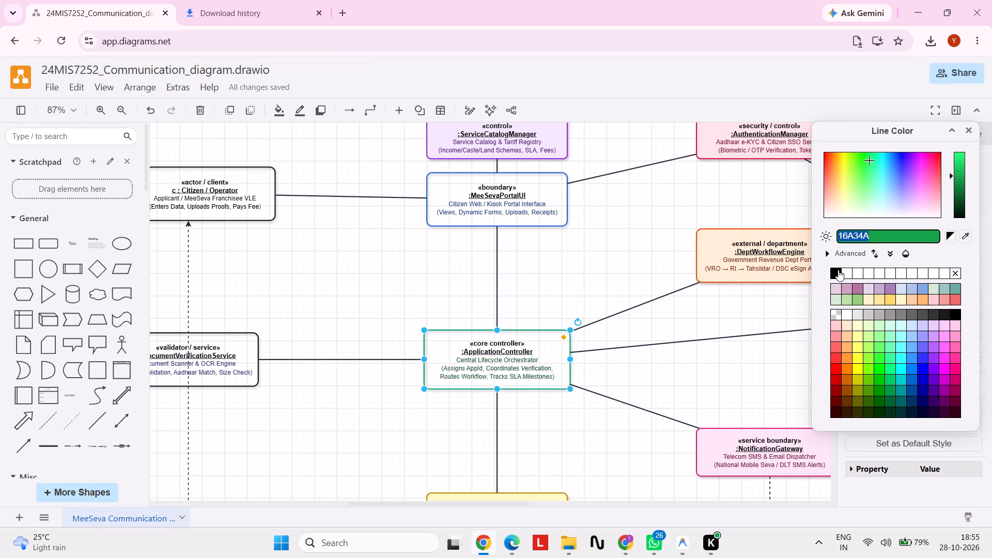
{"action": "left_click", "coordinate": [838, 270]}
{"action": "left_click", "coordinate": [625, 235]}
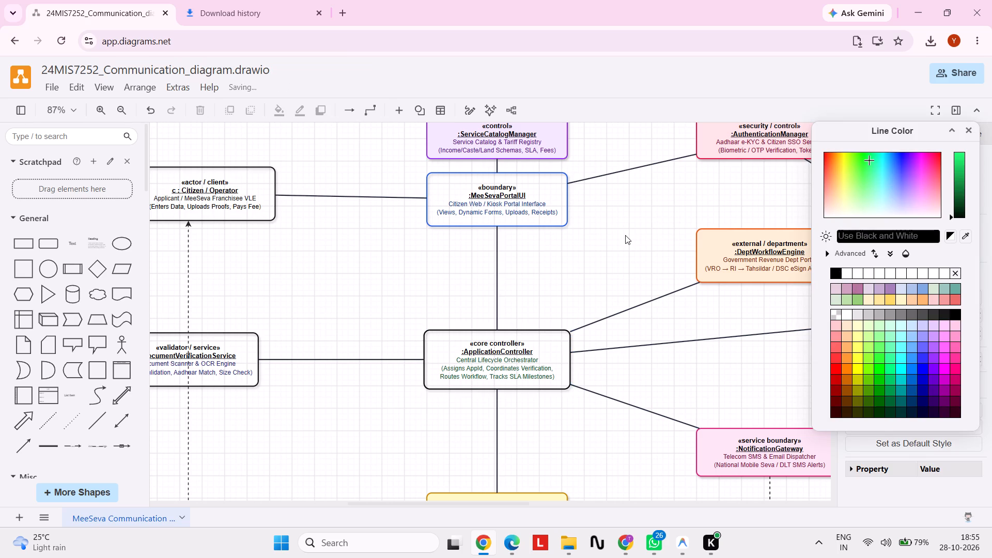
Set the outline colour of the :MeeSevaPortalUI box to black using the colour palette.
{"action": "scroll", "coordinate": [625, 235], "scroll_direction": "up", "scroll_amount": 1}
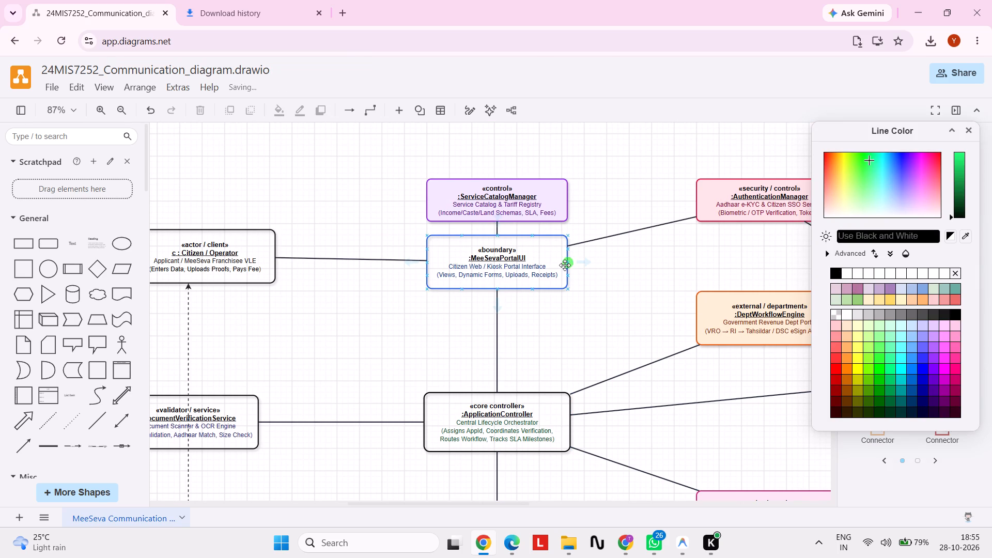
{"action": "left_click", "coordinate": [571, 265]}
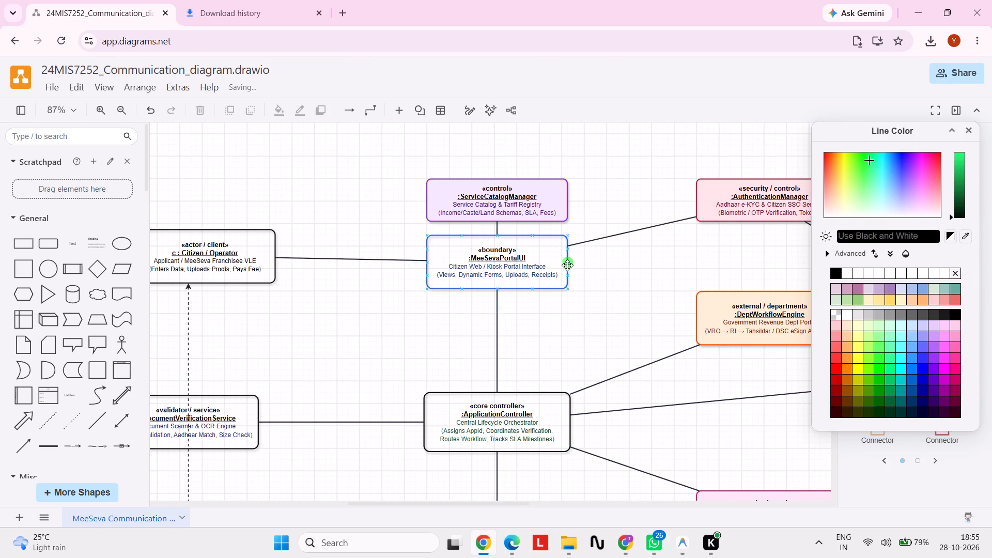
{"action": "left_click", "coordinate": [565, 265]}
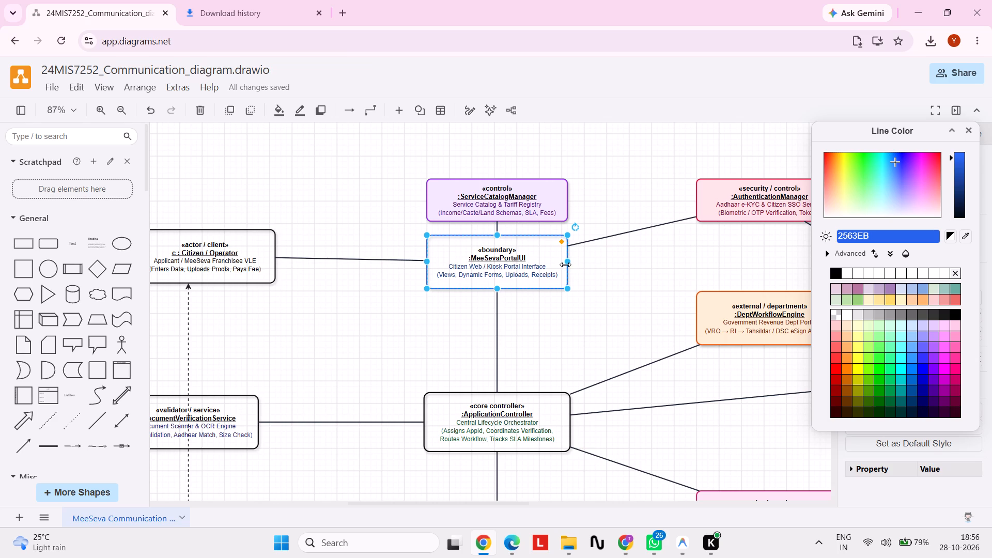
{"action": "left_click", "coordinate": [835, 270]}
Close the floating Line Color window.
{"action": "left_click", "coordinate": [533, 190]}
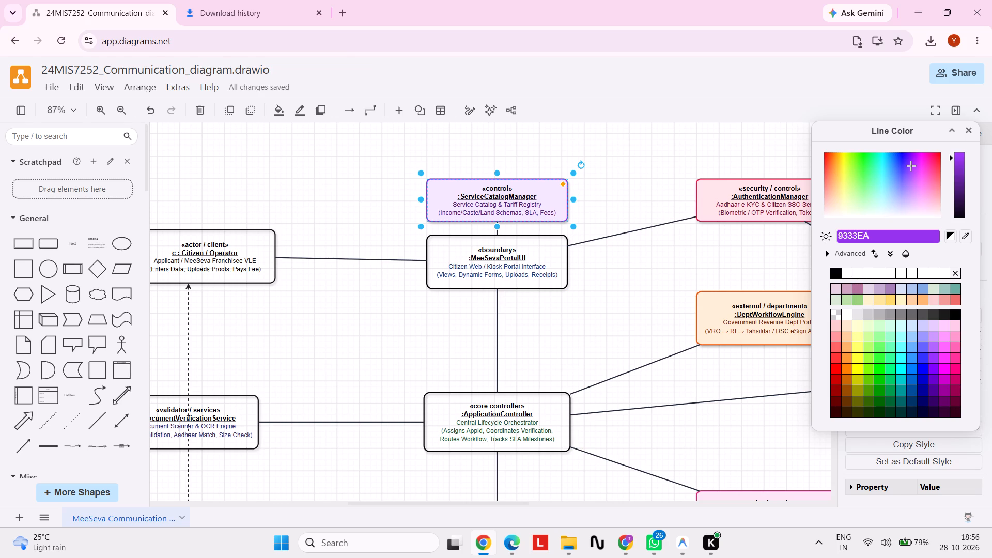
{"action": "left_click", "coordinate": [794, 462]}
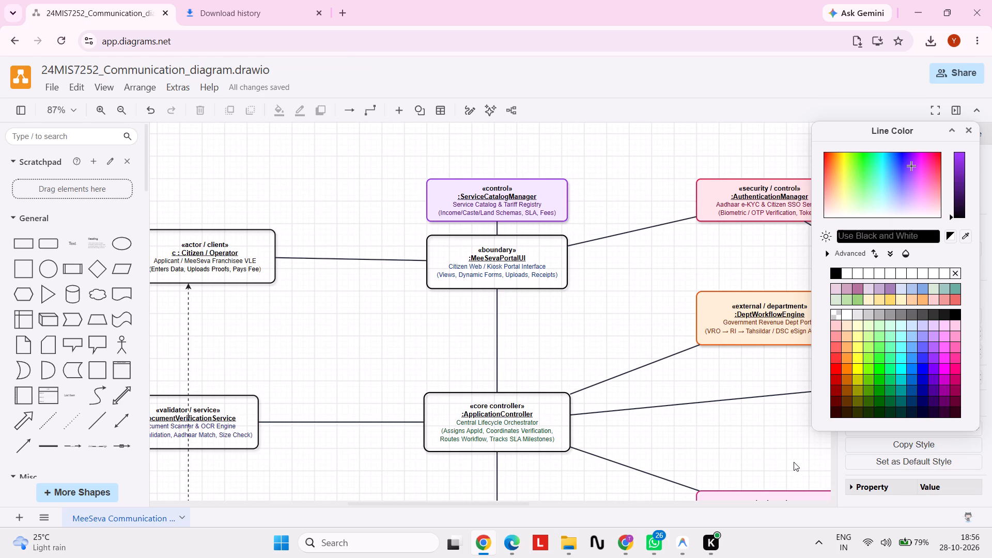
{"action": "left_click", "coordinate": [972, 126]}
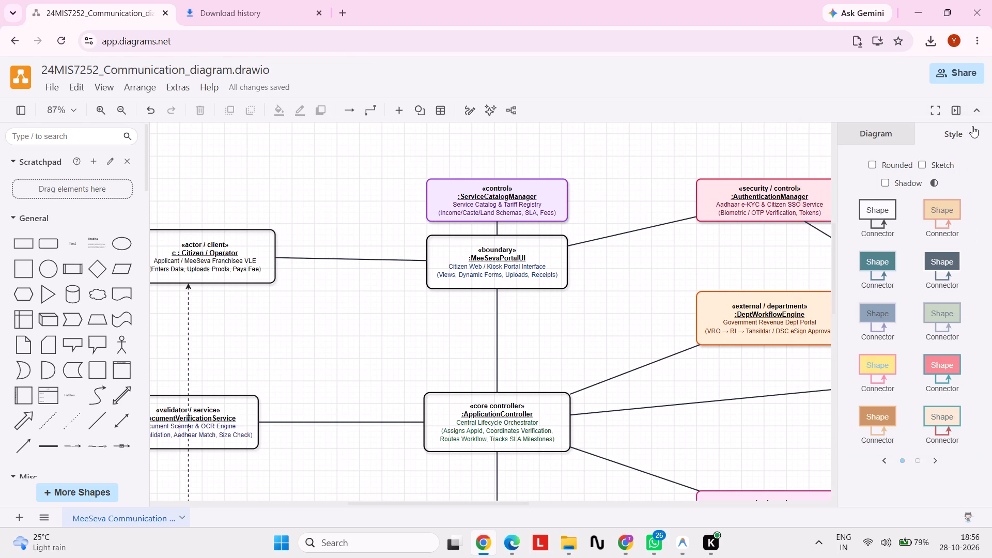
Remove the fill from the :ServiceCatalogManager and :AuthenticationManager boxes.
{"action": "left_click", "coordinate": [534, 195]}
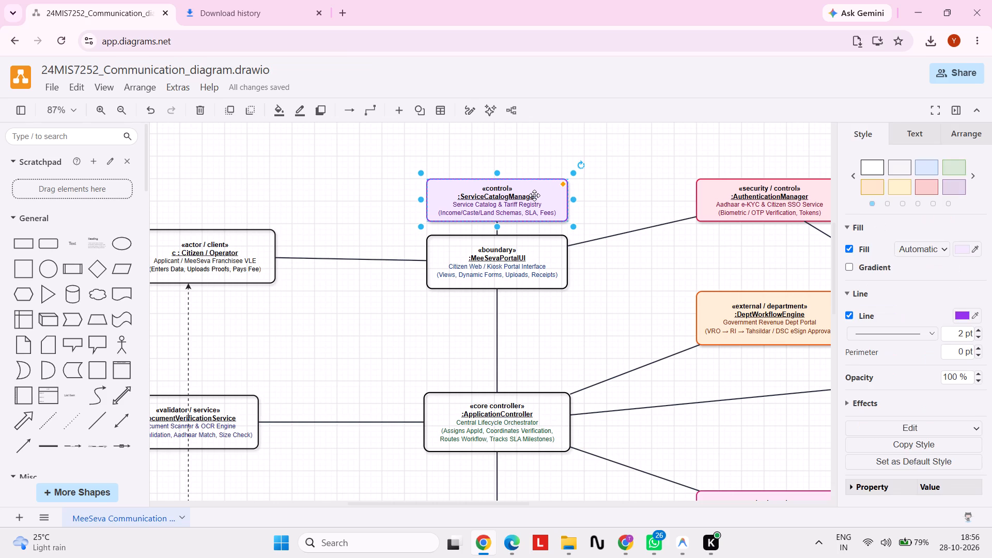
{"action": "left_click", "coordinate": [846, 250]}
{"action": "left_click", "coordinate": [792, 198]}
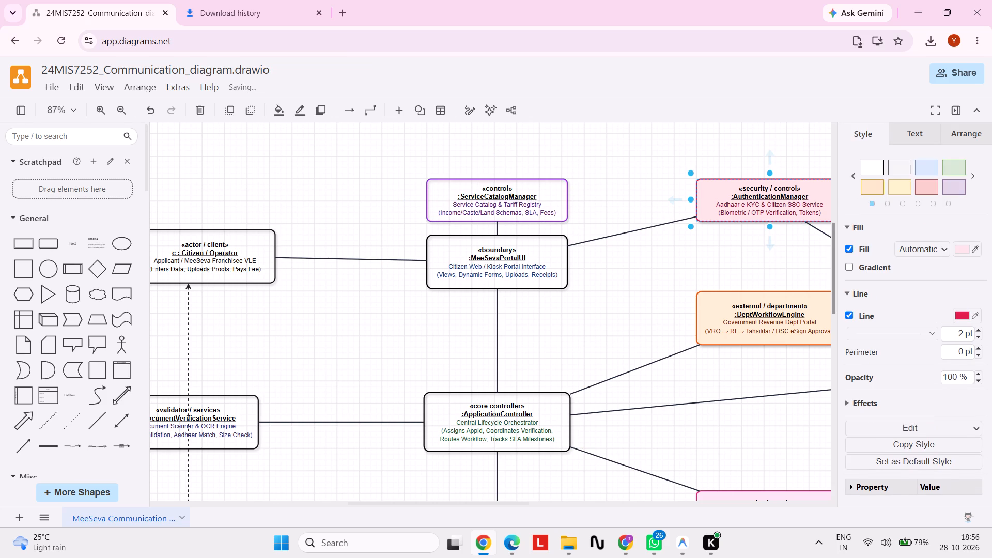
{"action": "left_click", "coordinate": [850, 249]}
Remove the fill from the :DeptWorkflowEngine and :NotificationGateway boxes.
{"action": "left_click", "coordinate": [746, 322]}
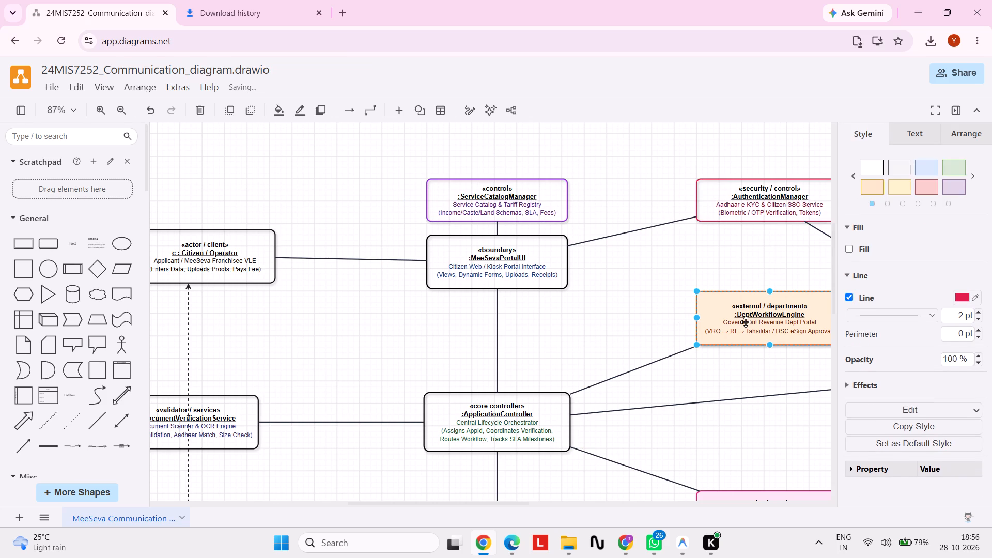
{"action": "left_click", "coordinate": [851, 248]}
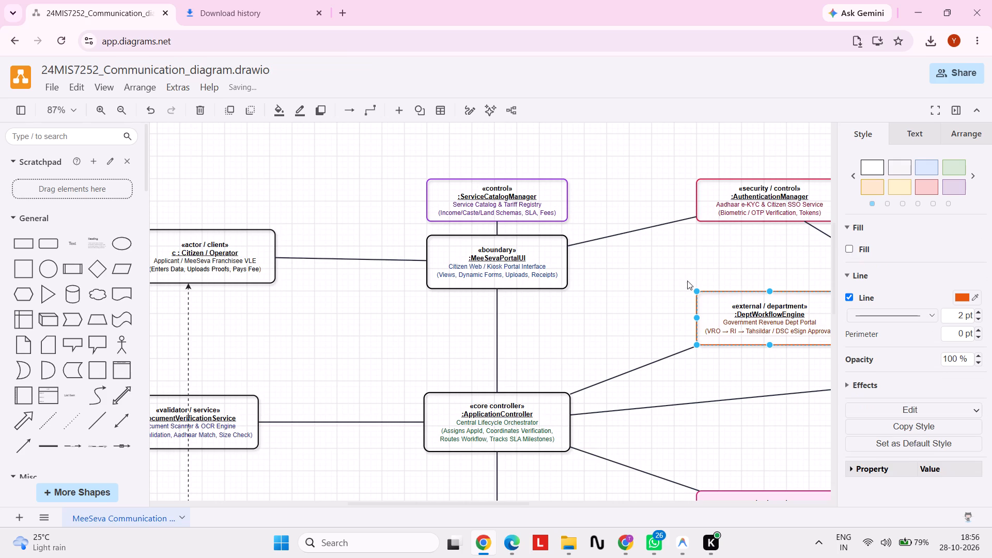
{"action": "scroll", "coordinate": [639, 298], "scroll_direction": "down", "scroll_amount": 3}
{"action": "scroll", "coordinate": [639, 298], "scroll_direction": "left", "scroll_amount": 1}
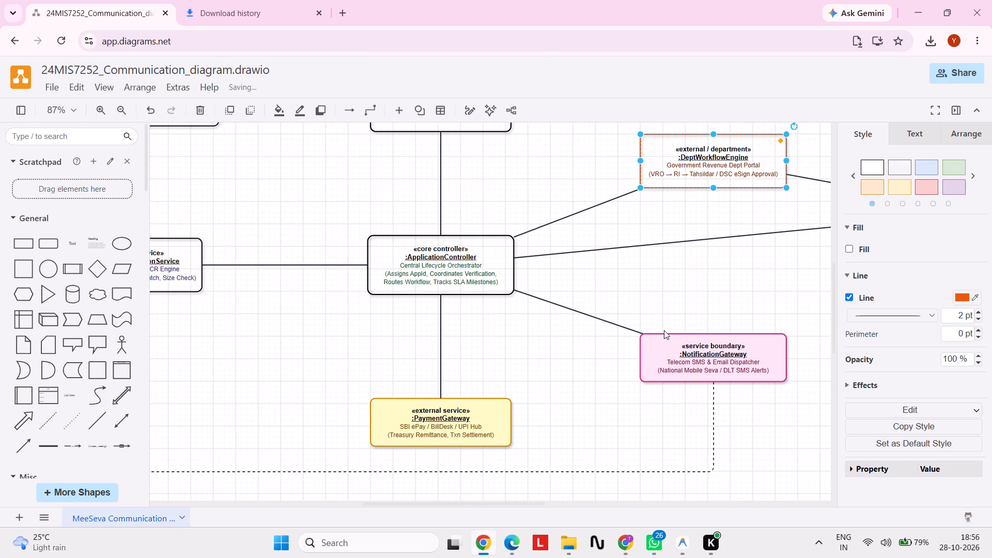
{"action": "left_click", "coordinate": [692, 361]}
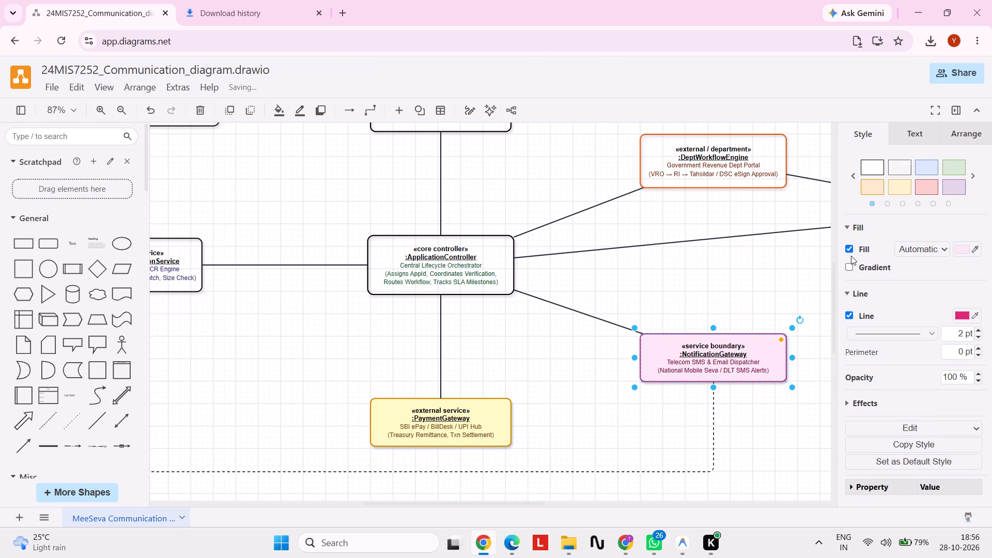
{"action": "left_click", "coordinate": [848, 244]}
Remove the fill from the :PaymentGateway box and the :MeeSevaDatabase cylinder.
{"action": "left_click", "coordinate": [397, 433]}
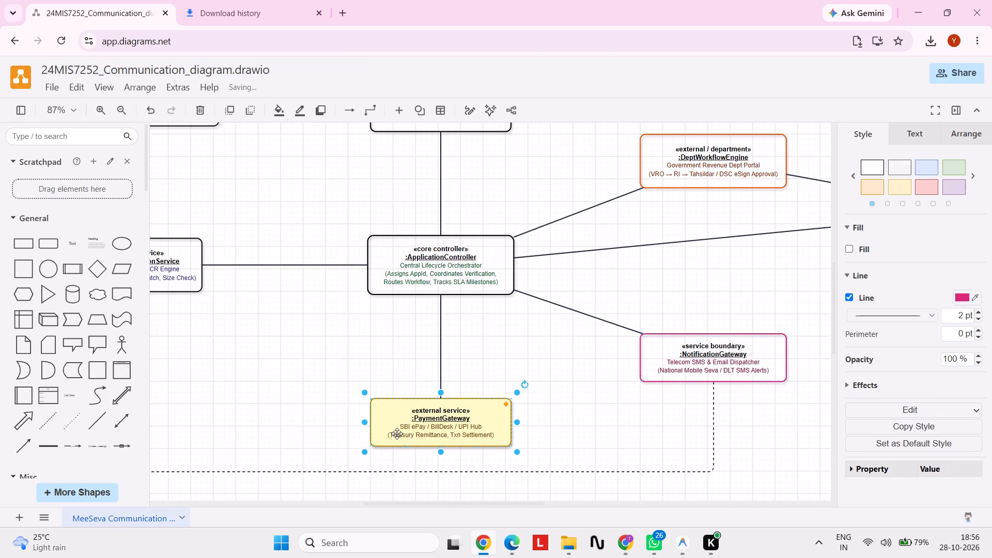
{"action": "left_click", "coordinate": [849, 247]}
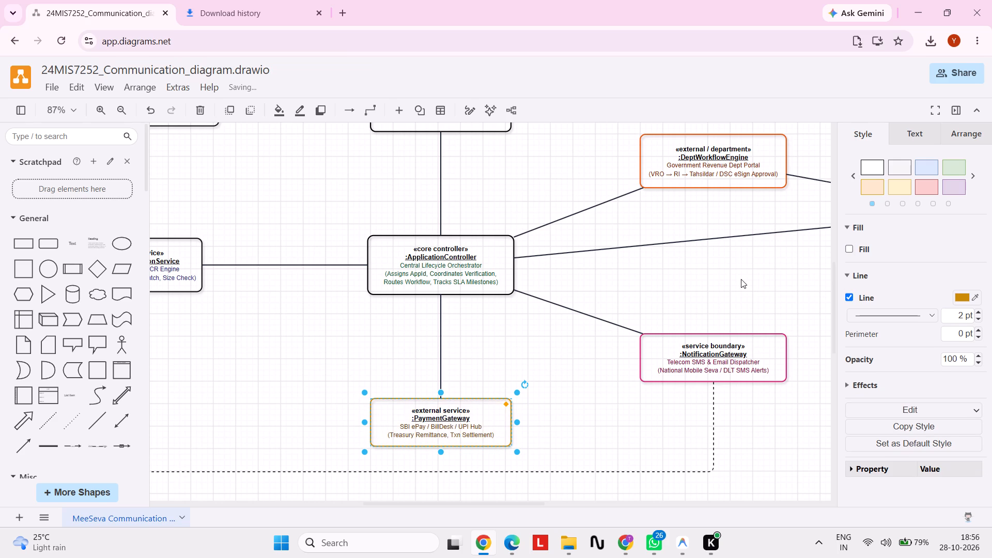
{"action": "scroll", "coordinate": [741, 279], "scroll_direction": "left", "scroll_amount": 4}
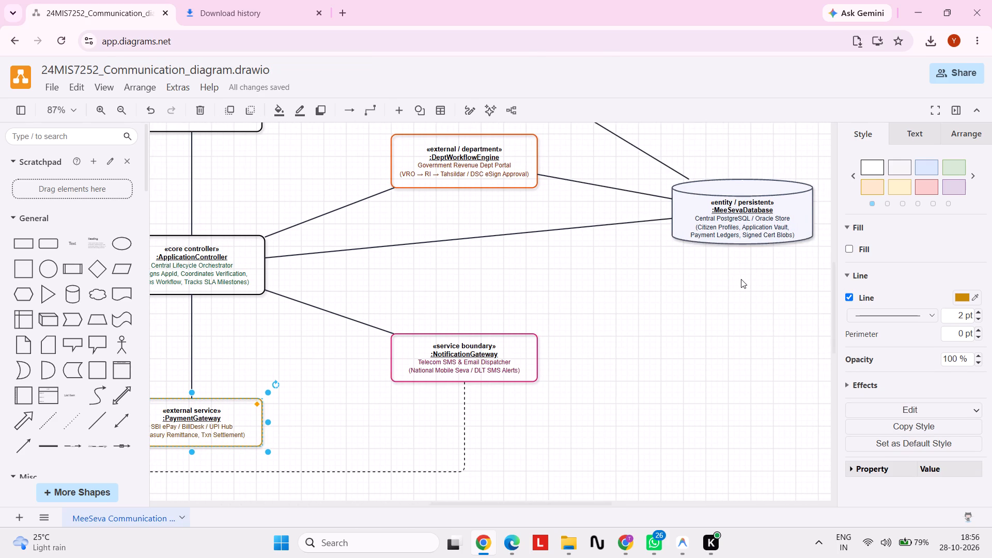
{"action": "scroll", "coordinate": [741, 279], "scroll_direction": "up", "scroll_amount": 1}
{"action": "left_click", "coordinate": [795, 232]}
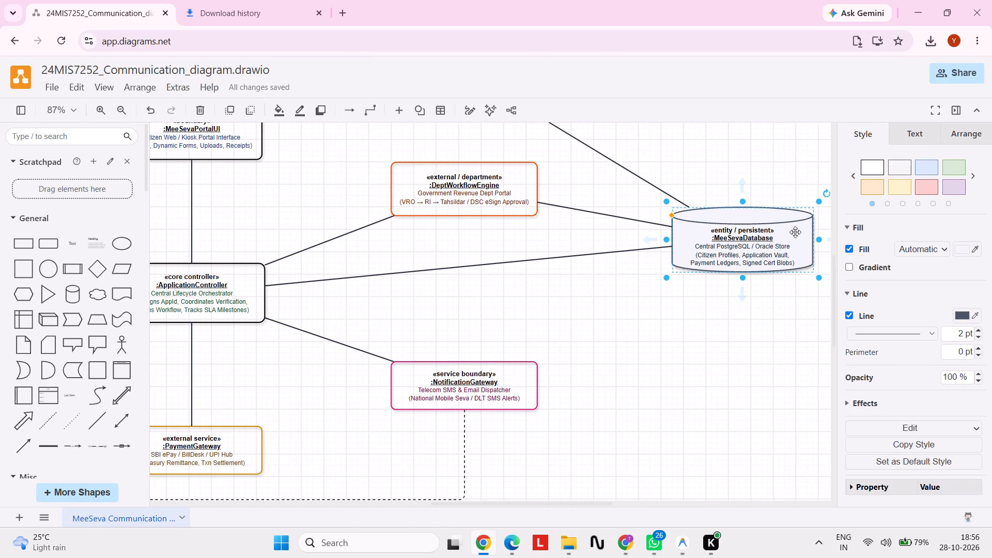
{"action": "left_click", "coordinate": [849, 247]}
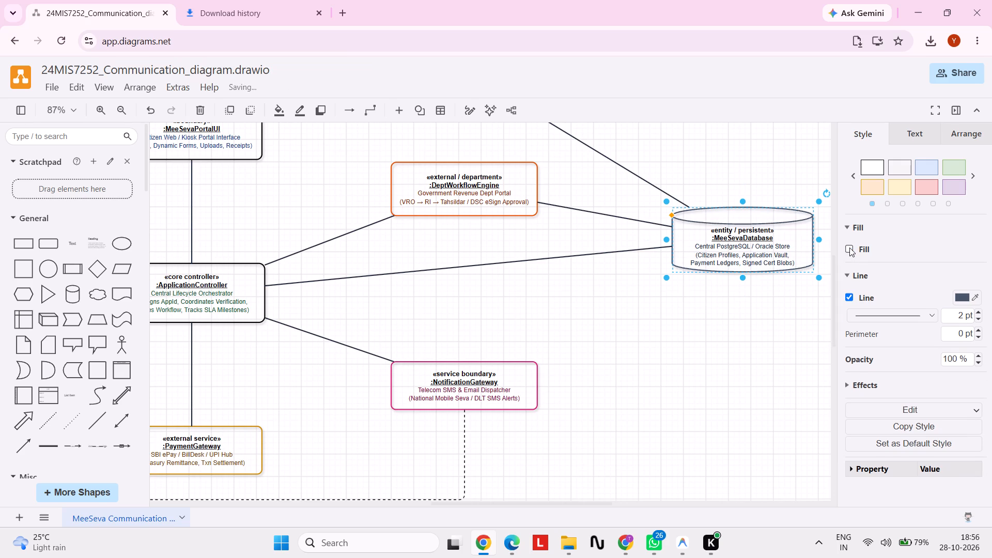
Set the outline colour of the :PaymentGateway box to dark grey, RGB 65, 64, 62.
{"action": "scroll", "coordinate": [555, 357], "scroll_direction": "right", "scroll_amount": 3}
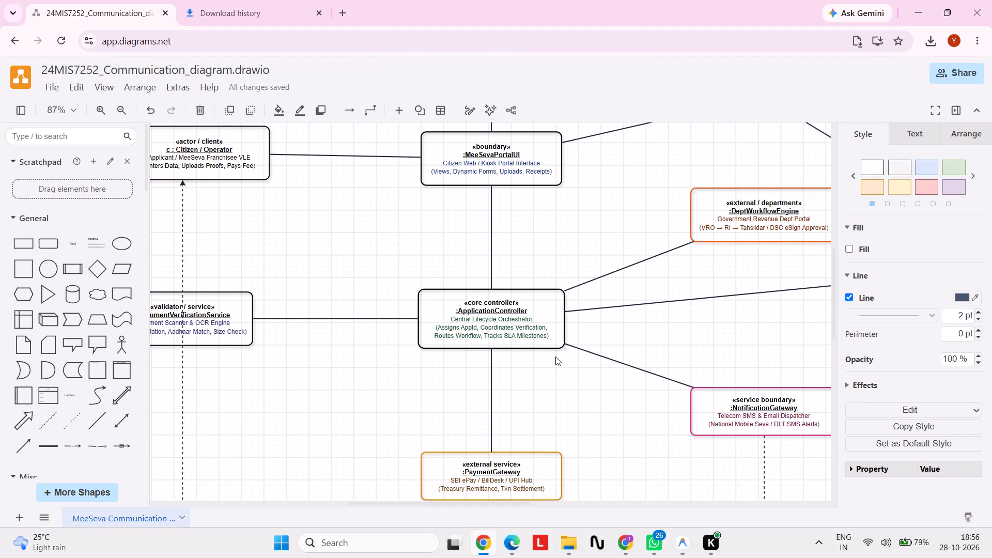
{"action": "left_click", "coordinate": [551, 454]}
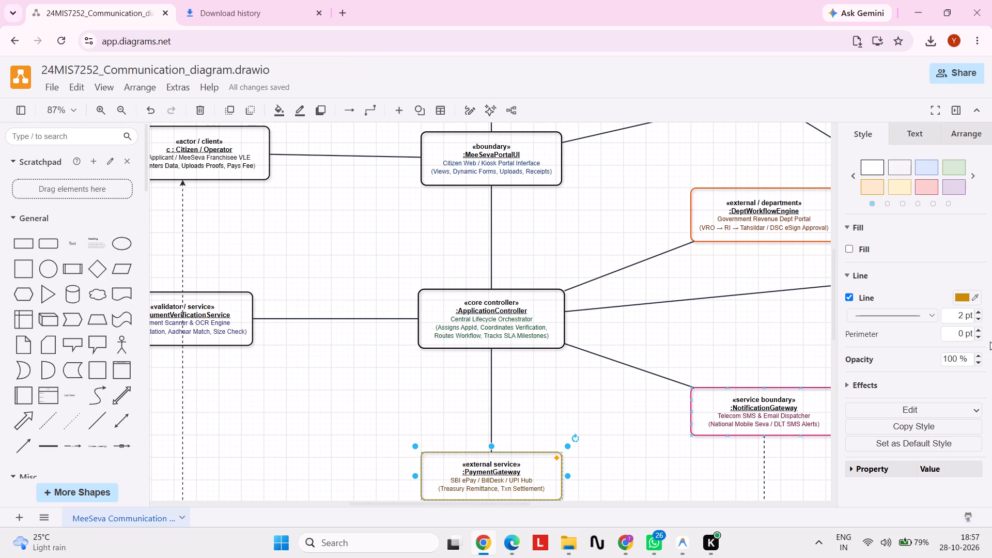
{"action": "left_click", "coordinate": [970, 299]}
{"action": "left_click", "coordinate": [732, 371]}
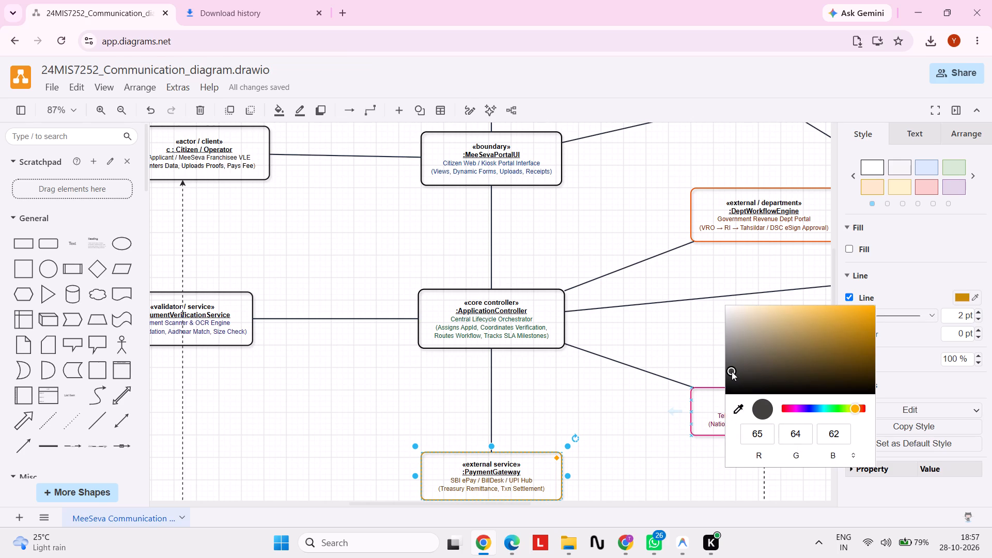
{"action": "left_click", "coordinate": [586, 420]}
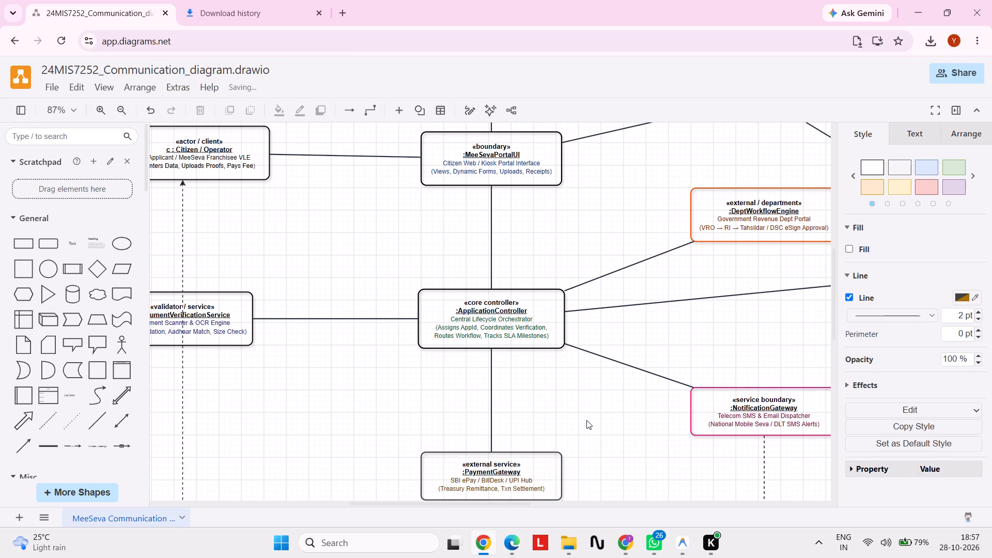
Set the outline colour of the :NotificationGateway box to near-black, RGB 31, 30, 31.
{"action": "scroll", "coordinate": [586, 420], "scroll_direction": "left", "scroll_amount": 2}
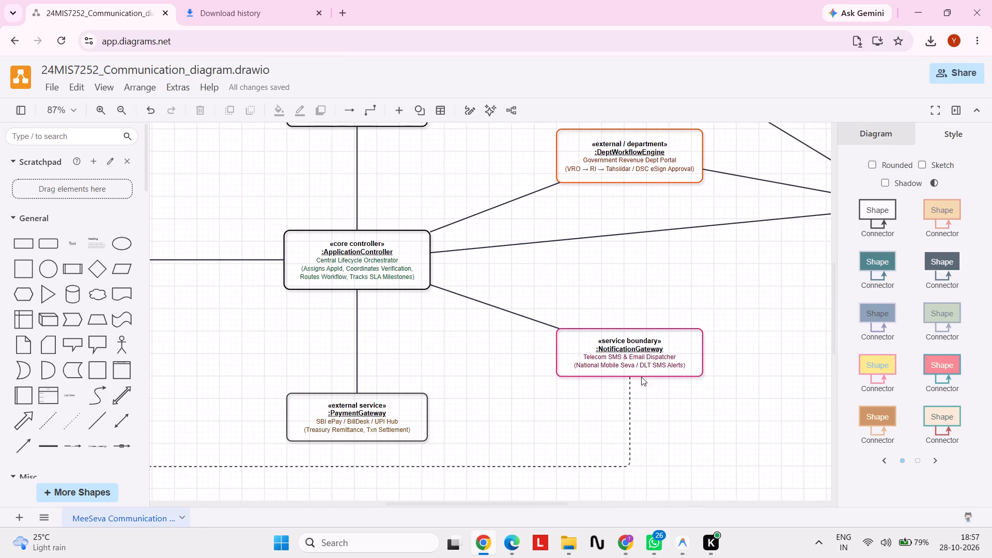
{"action": "left_click", "coordinate": [702, 347]}
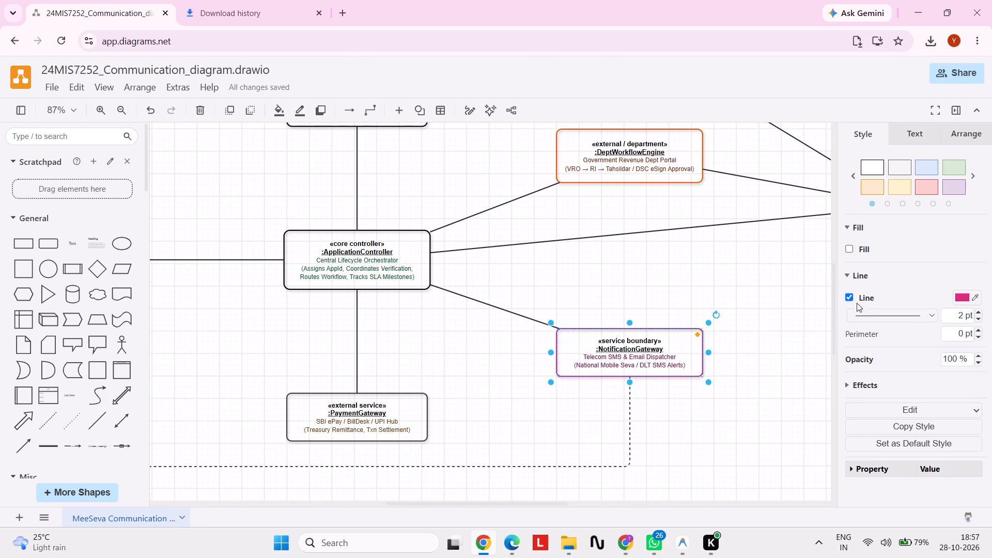
{"action": "left_click", "coordinate": [972, 293]}
{"action": "left_click", "coordinate": [734, 383]}
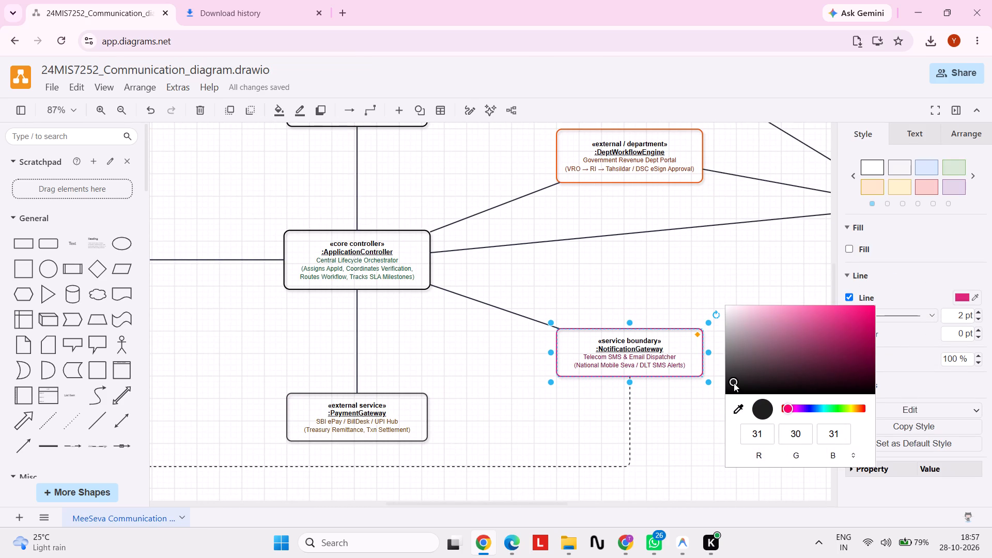
{"action": "left_click", "coordinate": [540, 444]}
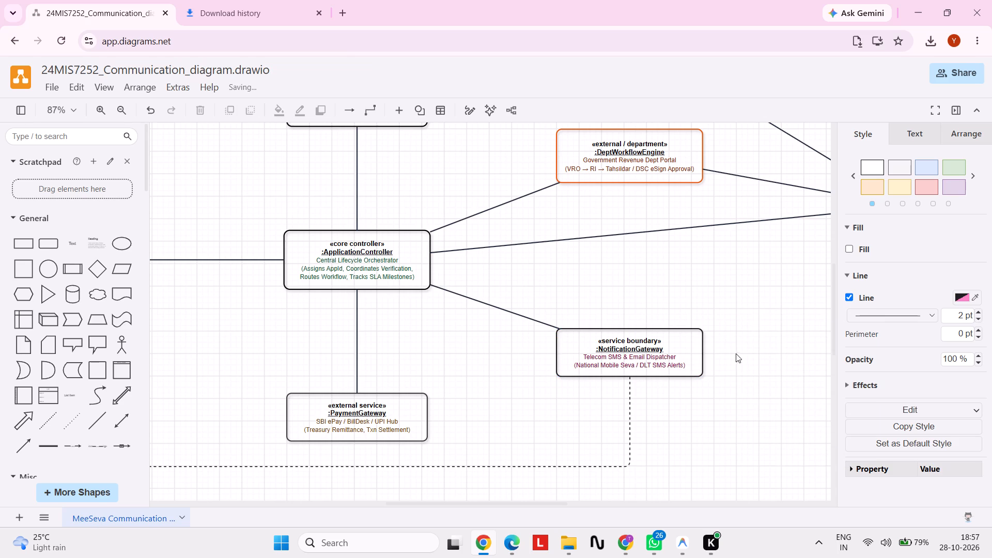
Set the outline colour of the :DeptWorkflowEngine box to near-black.
{"action": "scroll", "coordinate": [750, 198], "scroll_direction": "up", "scroll_amount": 1}
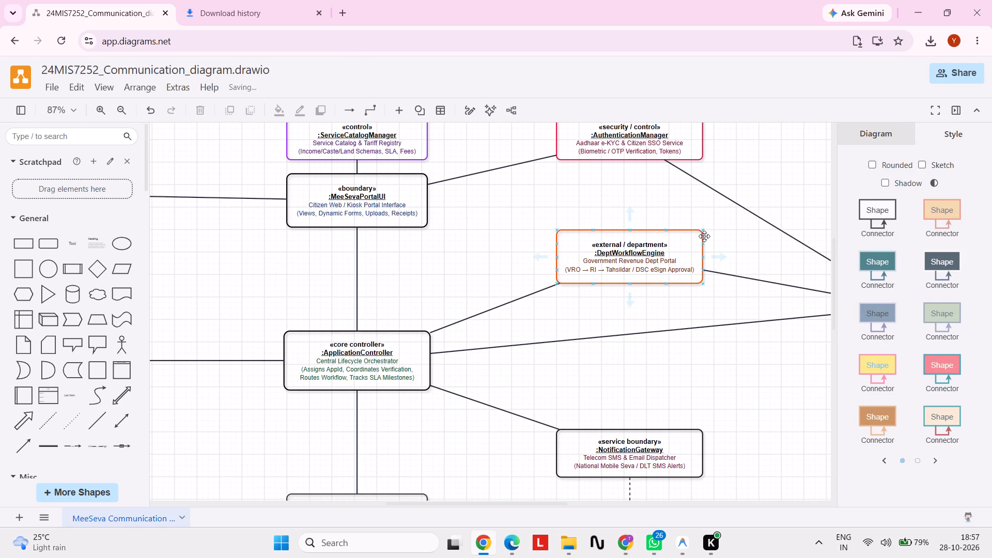
{"action": "left_click", "coordinate": [705, 232]}
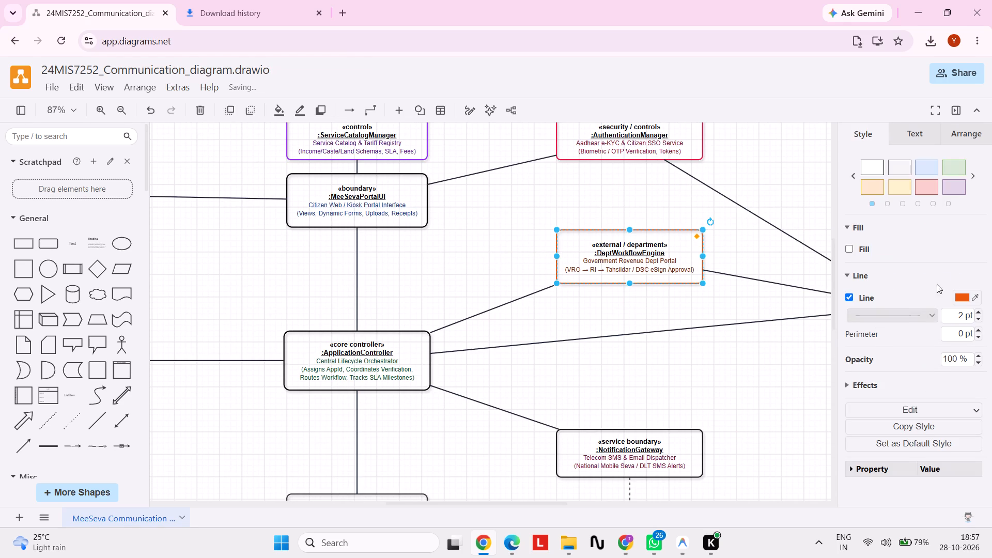
{"action": "left_click", "coordinate": [979, 299]}
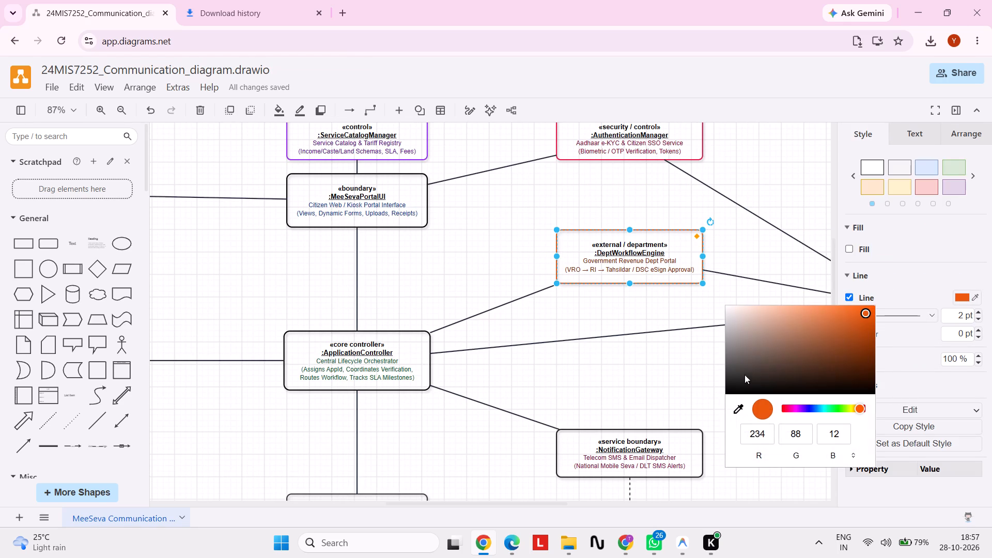
{"action": "left_click", "coordinate": [734, 378]}
{"action": "left_click", "coordinate": [664, 385]}
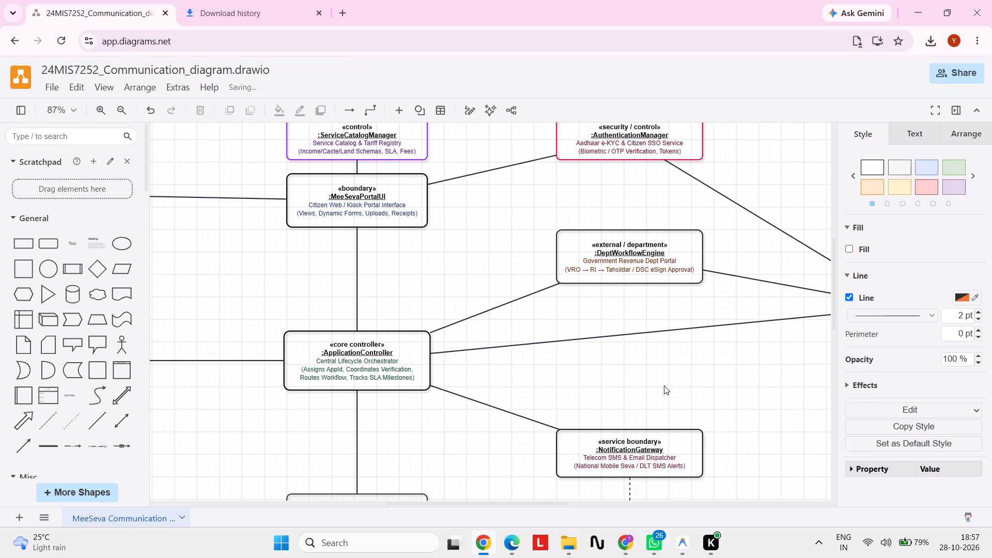
Set the outline colour of the :AuthenticationManager box to near-black, RGB 42, 39, 40.
{"action": "scroll", "coordinate": [664, 385], "scroll_direction": "up", "scroll_amount": 3}
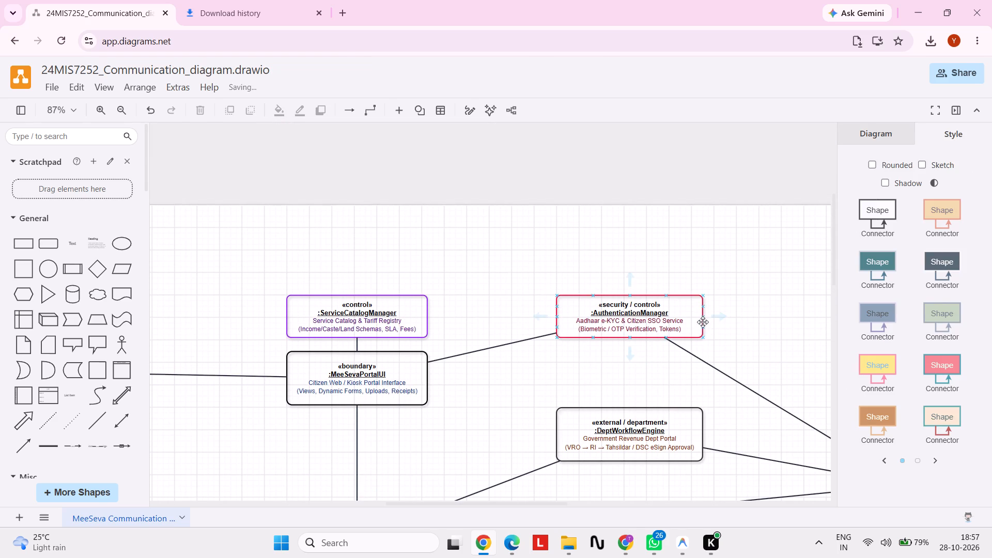
{"action": "left_click", "coordinate": [703, 322]}
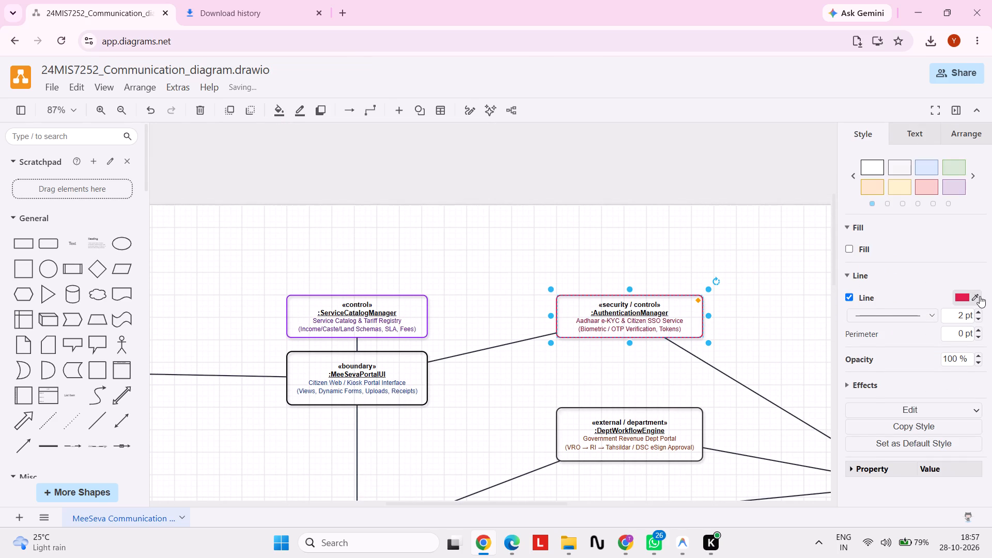
{"action": "left_click", "coordinate": [980, 296]}
{"action": "left_click", "coordinate": [736, 379]}
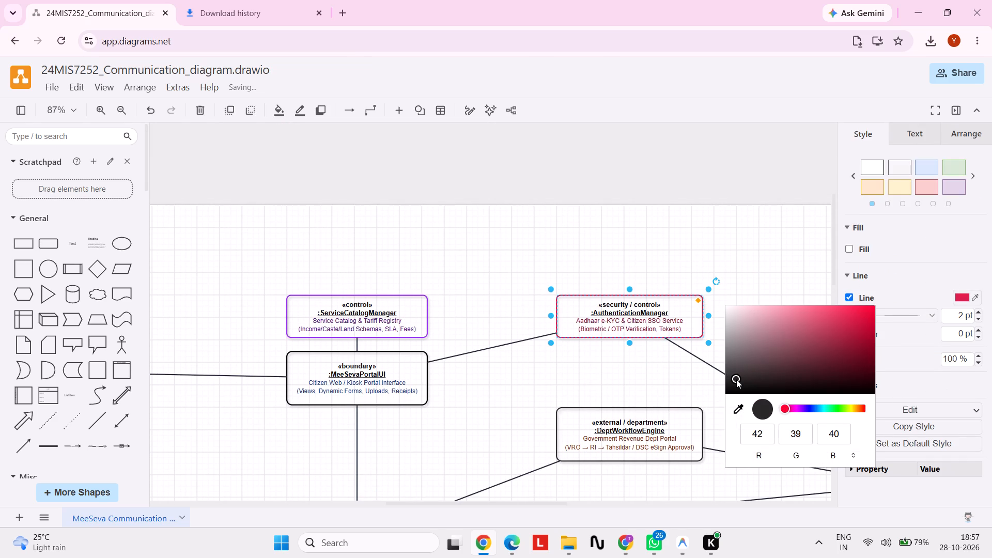
{"action": "left_click", "coordinate": [615, 396]}
Set the outline colour of the :ServiceCatalogManager box to near-black, RGB 31, 30, 31.
{"action": "scroll", "coordinate": [615, 396], "scroll_direction": "left", "scroll_amount": 3}
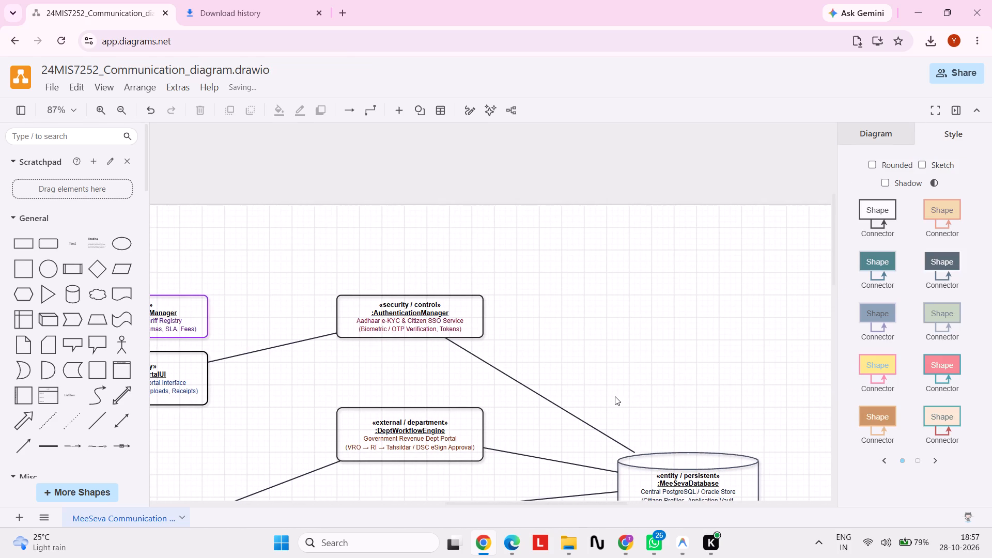
{"action": "scroll", "coordinate": [615, 396], "scroll_direction": "right", "scroll_amount": 3}
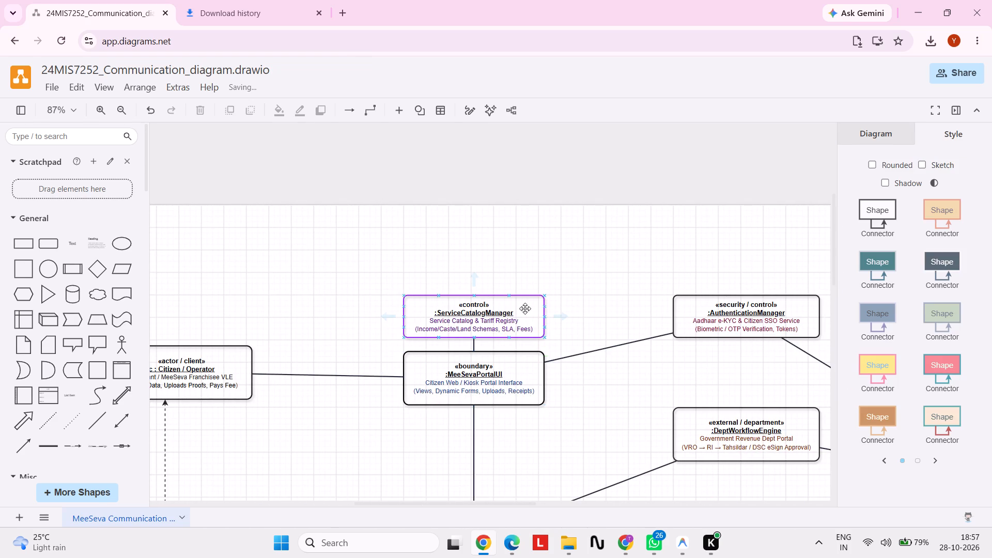
{"action": "left_click", "coordinate": [542, 310]}
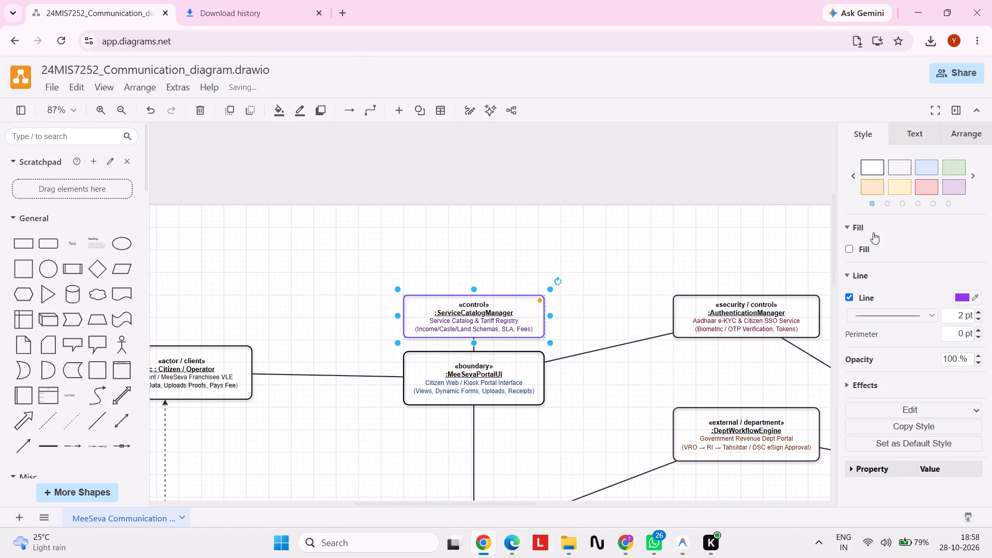
{"action": "left_click", "coordinate": [975, 297]}
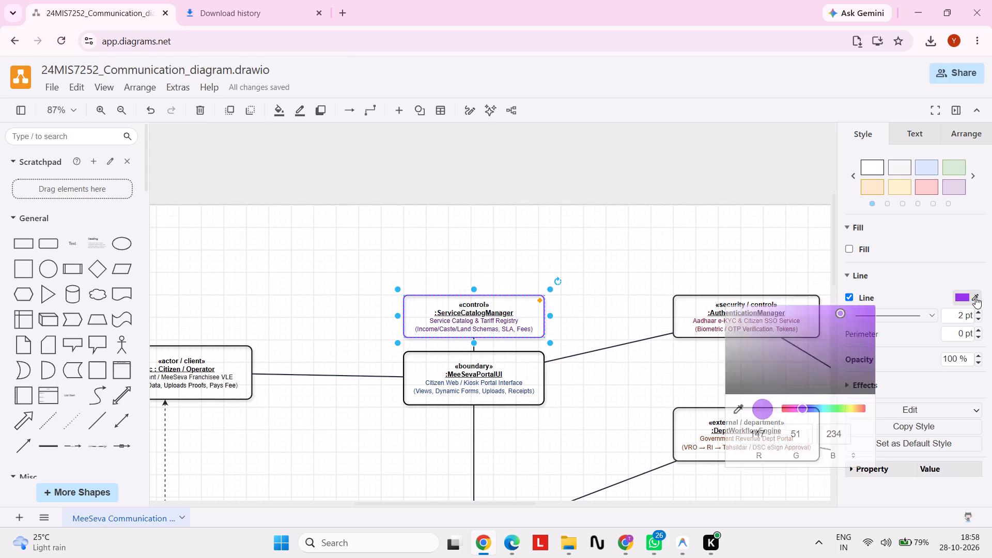
{"action": "left_click", "coordinate": [733, 382]}
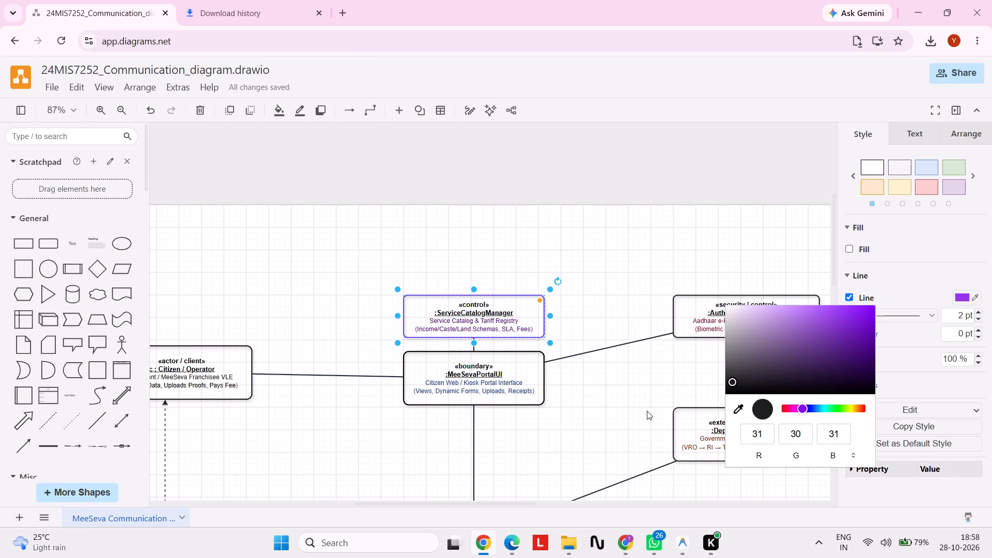
{"action": "left_click", "coordinate": [647, 411]}
Look over the whole communication diagram to check the fills, outlines and connectors of all its shapes.
{"action": "scroll", "coordinate": [647, 411], "scroll_direction": "left", "scroll_amount": 5}
{"action": "scroll", "coordinate": [647, 411], "scroll_direction": "down", "scroll_amount": 3}
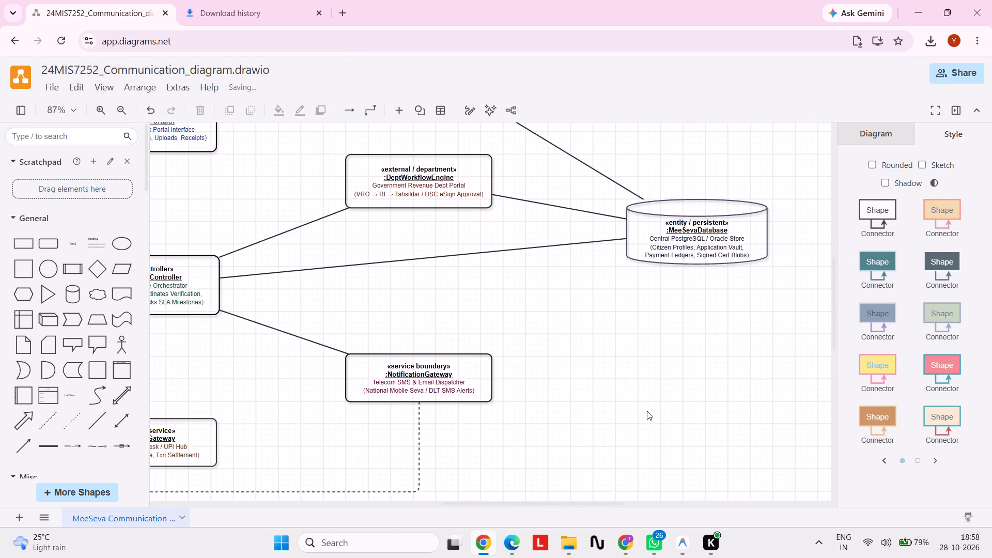
{"action": "scroll", "coordinate": [647, 411], "scroll_direction": "right", "scroll_amount": 2}
{"action": "scroll", "coordinate": [647, 411], "scroll_direction": "up", "scroll_amount": 2}
{"action": "scroll", "coordinate": [647, 411], "scroll_direction": "right", "scroll_amount": 7}
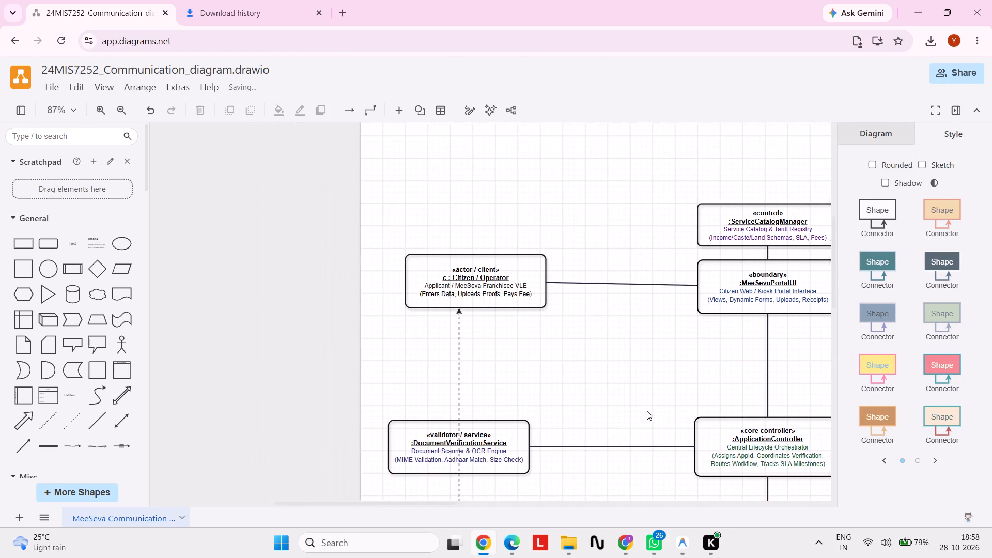
{"action": "scroll", "coordinate": [647, 411], "scroll_direction": "down", "scroll_amount": 1}
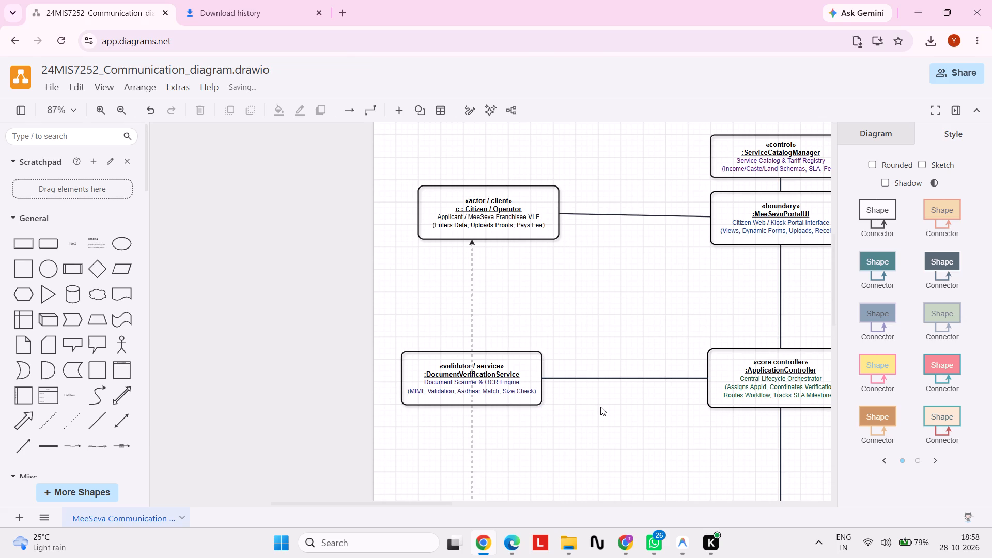
{"action": "scroll", "coordinate": [600, 407], "scroll_direction": "down", "scroll_amount": 3}
{"action": "scroll", "coordinate": [600, 407], "scroll_direction": "up", "scroll_amount": 1}
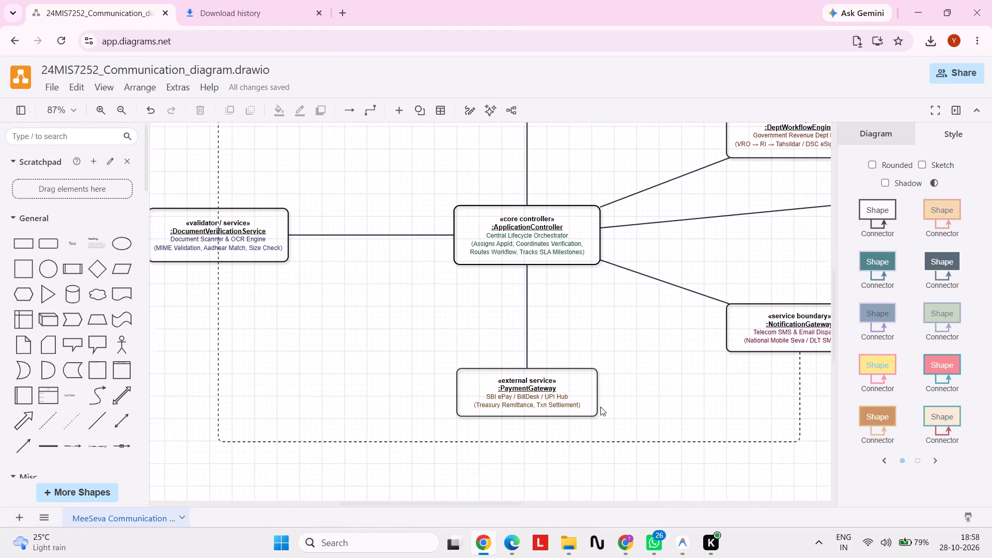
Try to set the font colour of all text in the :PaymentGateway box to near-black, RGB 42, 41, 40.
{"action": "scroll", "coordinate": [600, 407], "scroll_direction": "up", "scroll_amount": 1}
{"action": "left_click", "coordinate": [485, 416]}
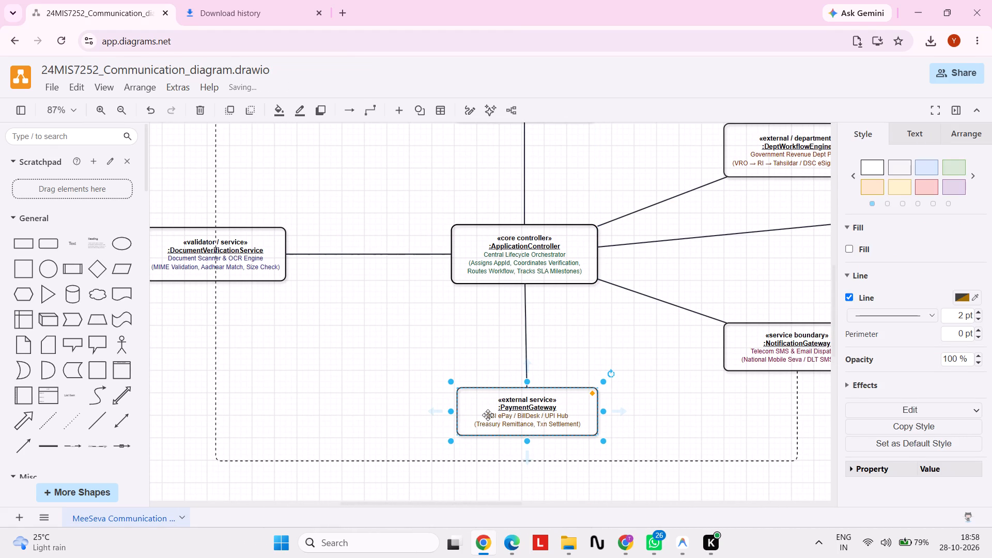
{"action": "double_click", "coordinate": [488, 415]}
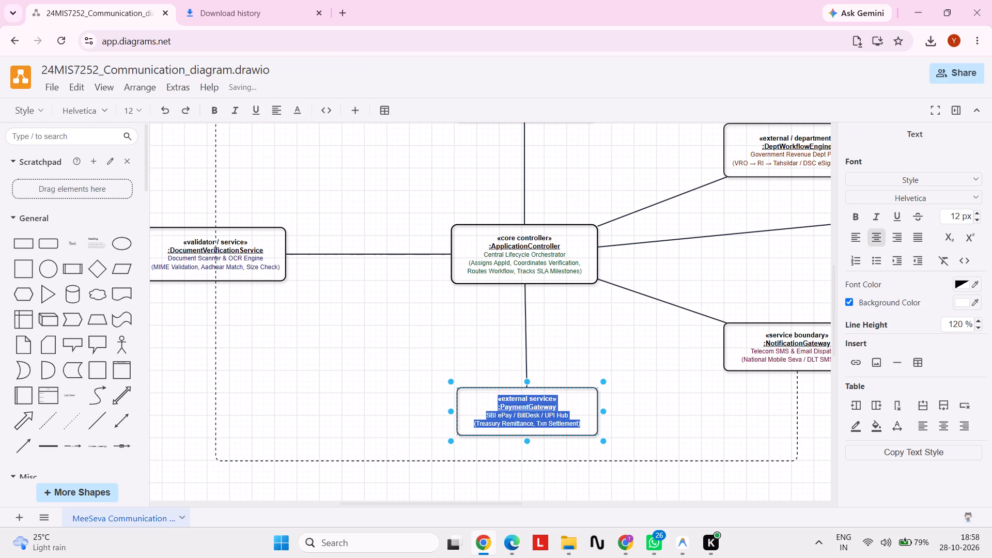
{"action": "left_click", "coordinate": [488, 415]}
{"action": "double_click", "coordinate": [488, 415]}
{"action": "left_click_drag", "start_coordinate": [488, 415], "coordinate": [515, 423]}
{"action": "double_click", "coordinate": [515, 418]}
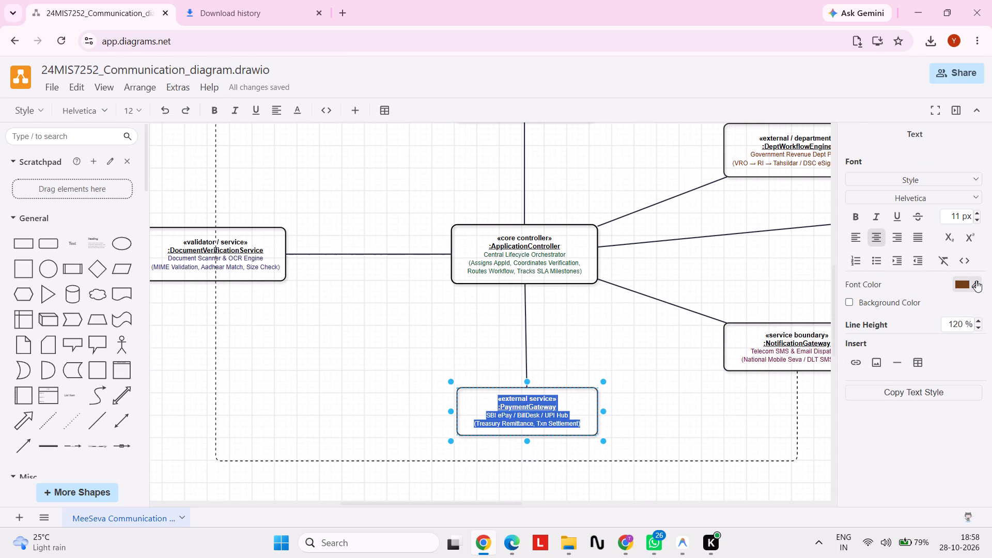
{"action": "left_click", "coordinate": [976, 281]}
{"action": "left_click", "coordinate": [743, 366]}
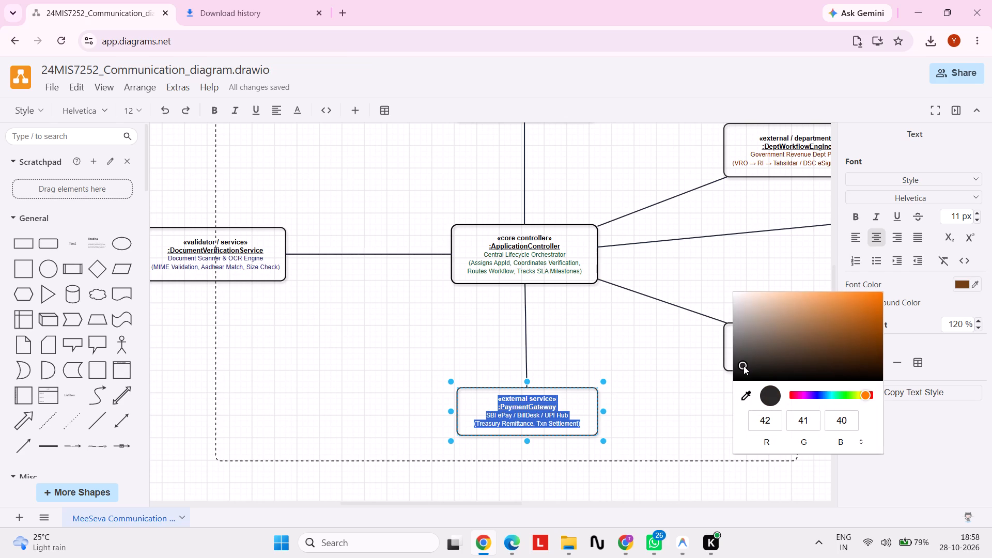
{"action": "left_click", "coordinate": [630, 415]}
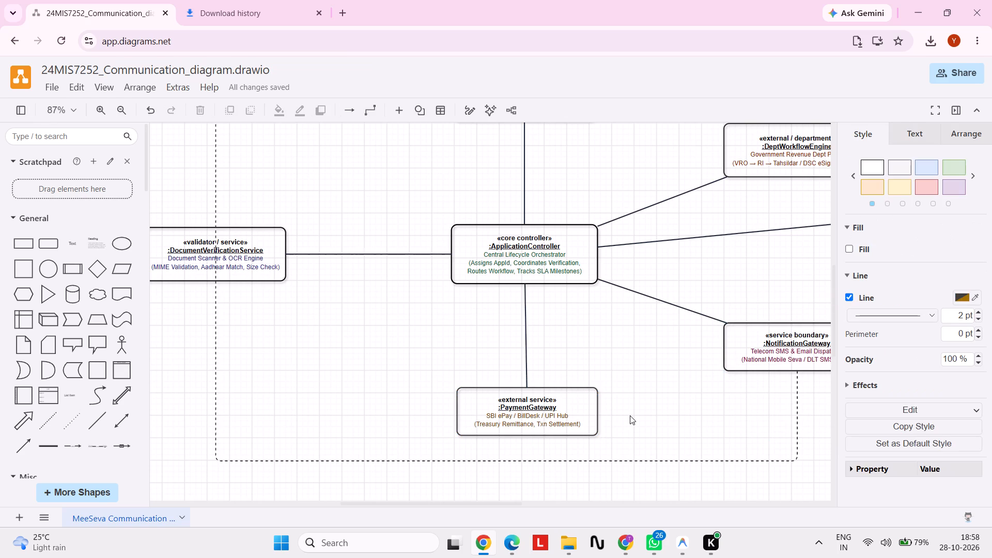
Set the font colour of all text in the :PaymentGateway box to black.
{"action": "left_click", "coordinate": [528, 424]}
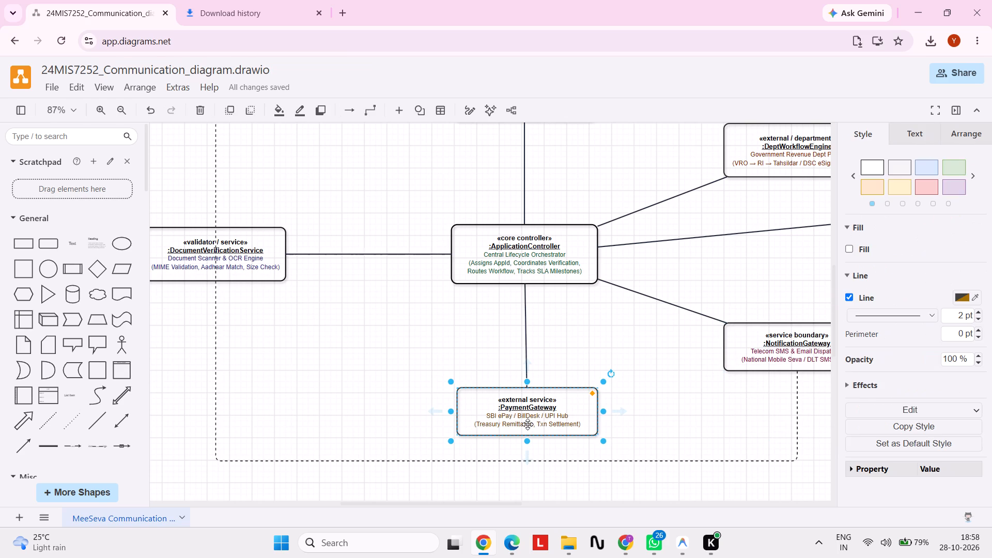
{"action": "double_click", "coordinate": [535, 423]}
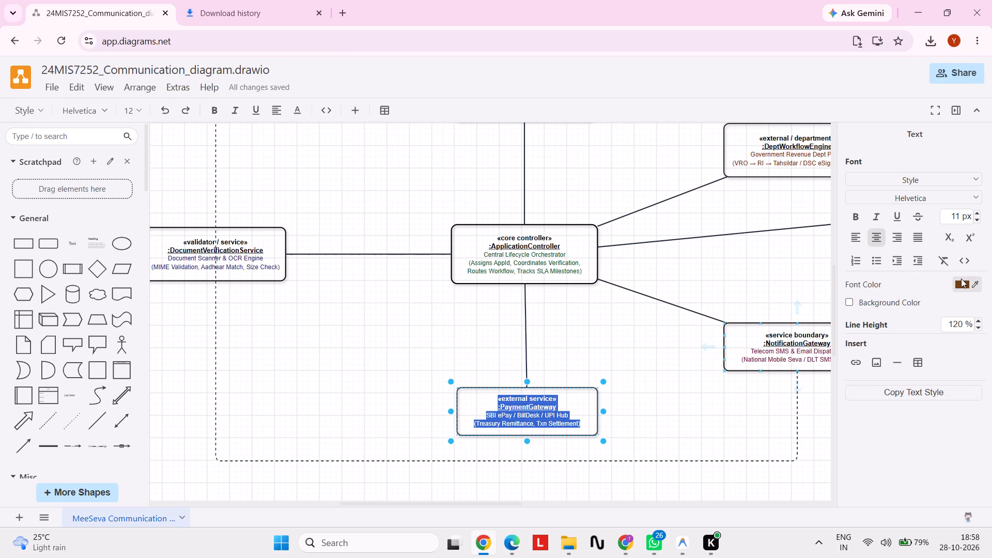
{"action": "left_click", "coordinate": [961, 278]}
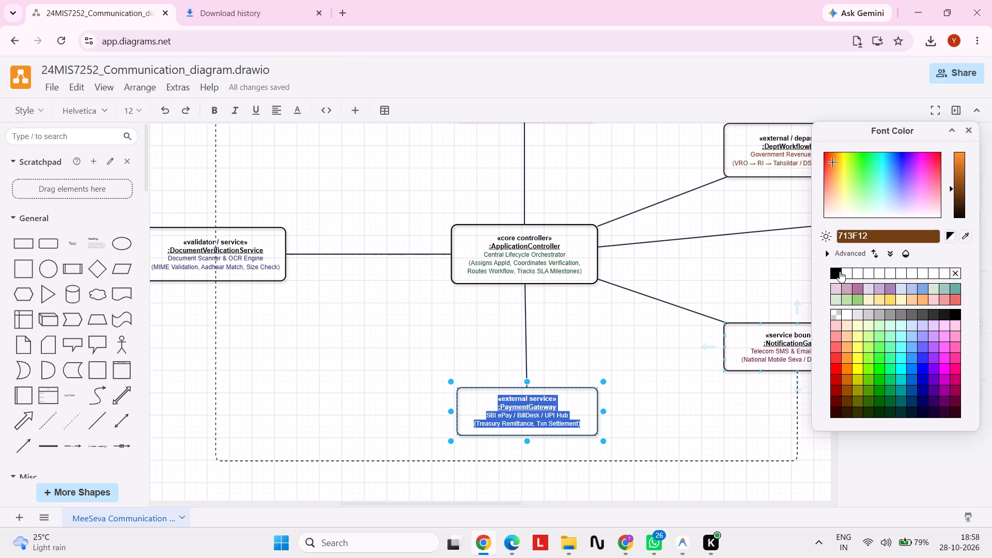
{"action": "left_click", "coordinate": [840, 271]}
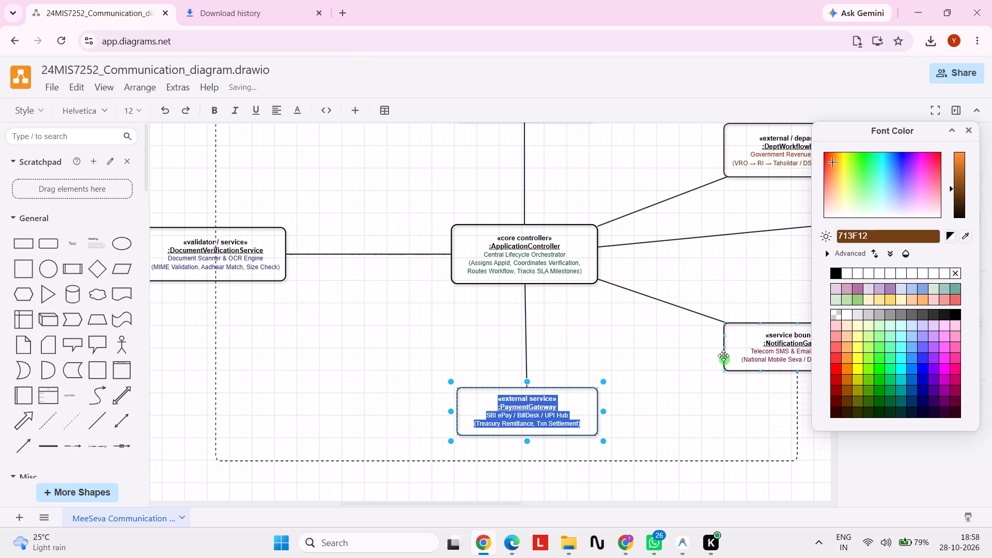
{"action": "left_click", "coordinate": [690, 404]}
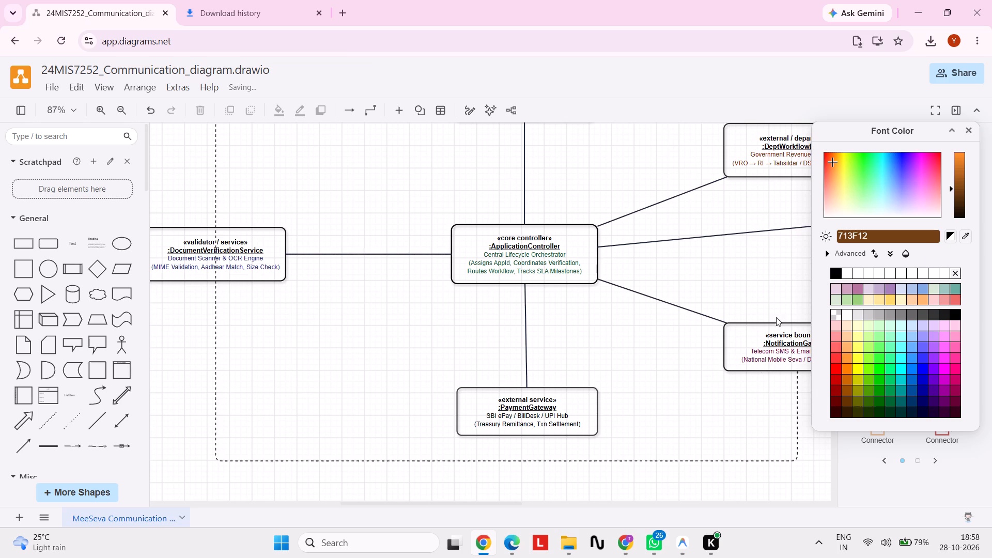
{"action": "left_click", "coordinate": [744, 348]}
{"action": "left_click", "coordinate": [660, 400]}
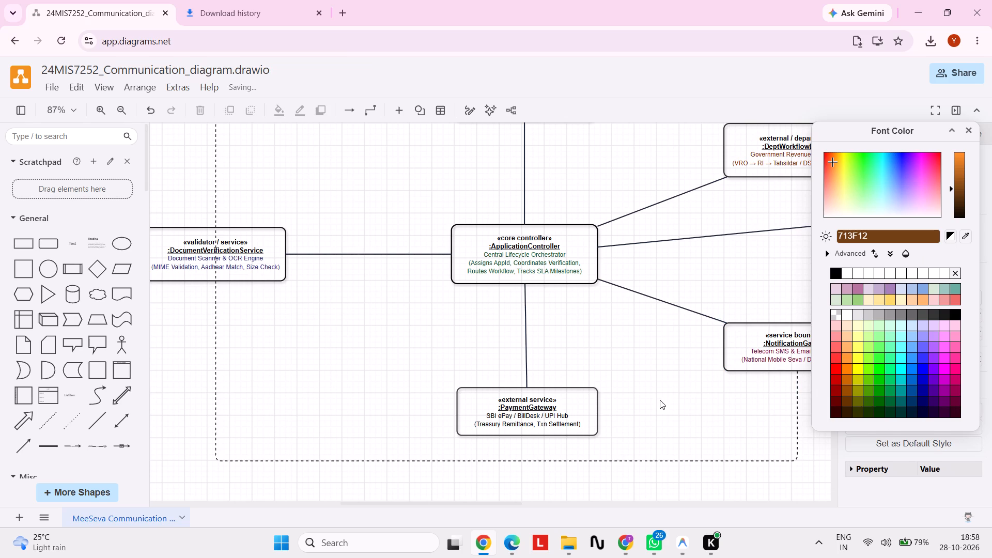
Apply black font colour to the two description lines of the :PaymentGateway box, from SBI ePay to Txn Settlement.
{"action": "left_click", "coordinate": [490, 416]}
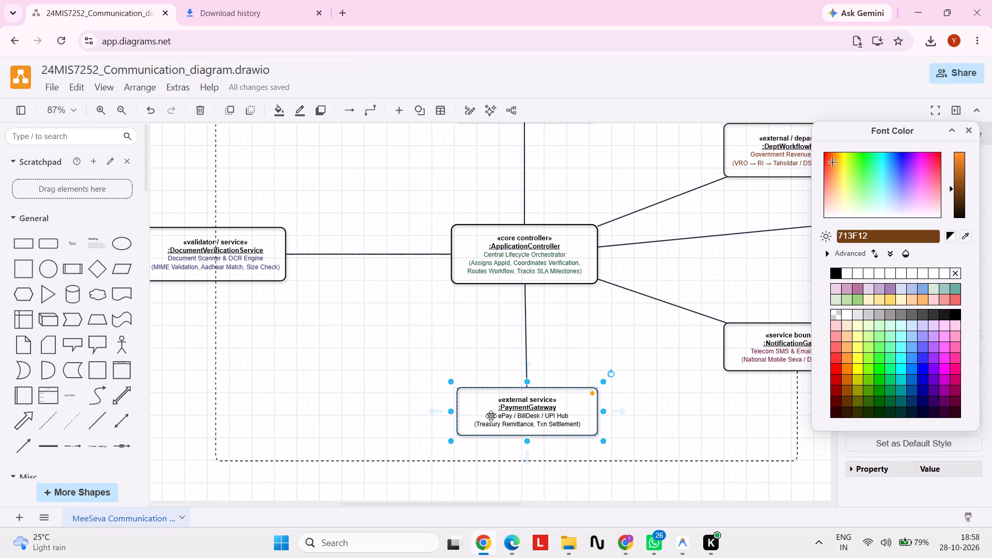
{"action": "double_click", "coordinate": [491, 417]}
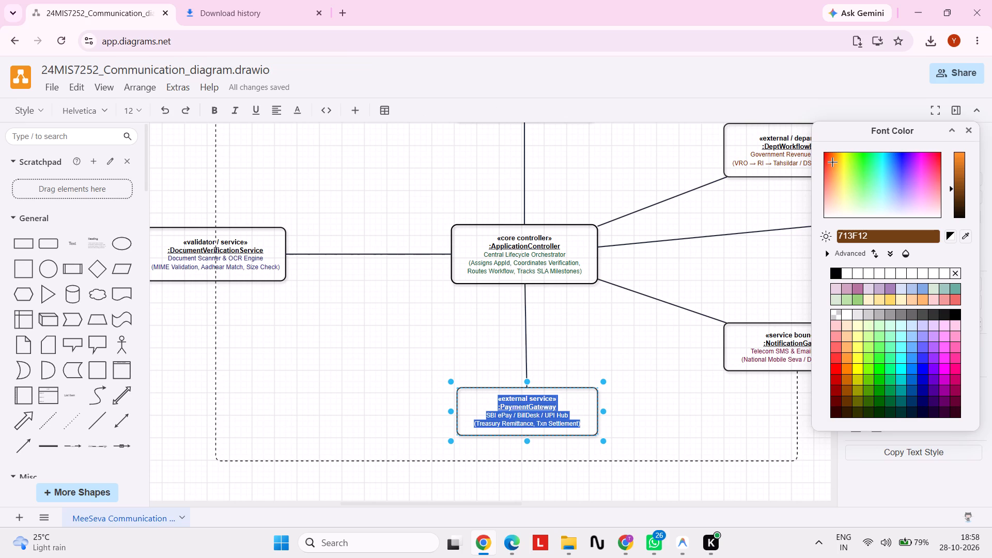
{"action": "left_click", "coordinate": [491, 417]}
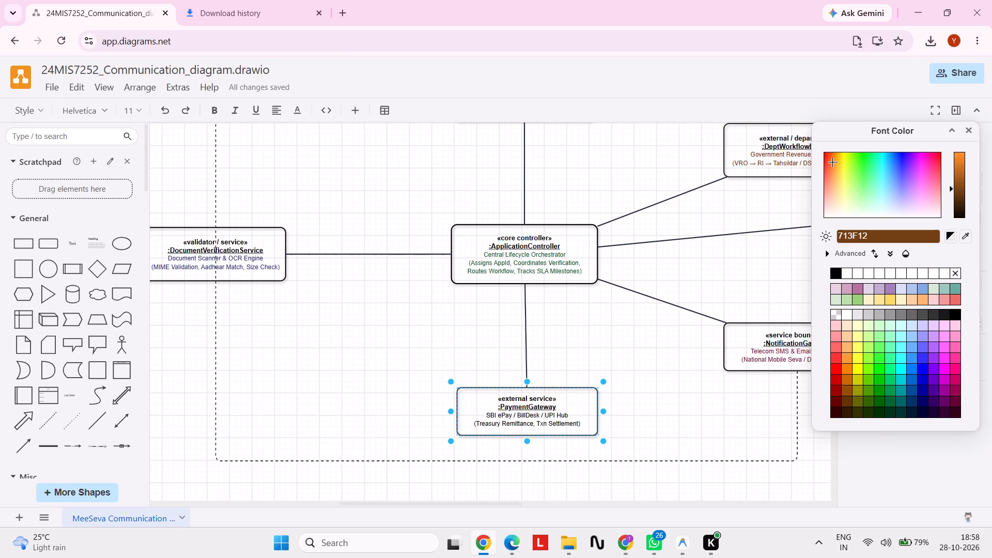
{"action": "left_click_drag", "start_coordinate": [486, 414], "coordinate": [582, 426]}
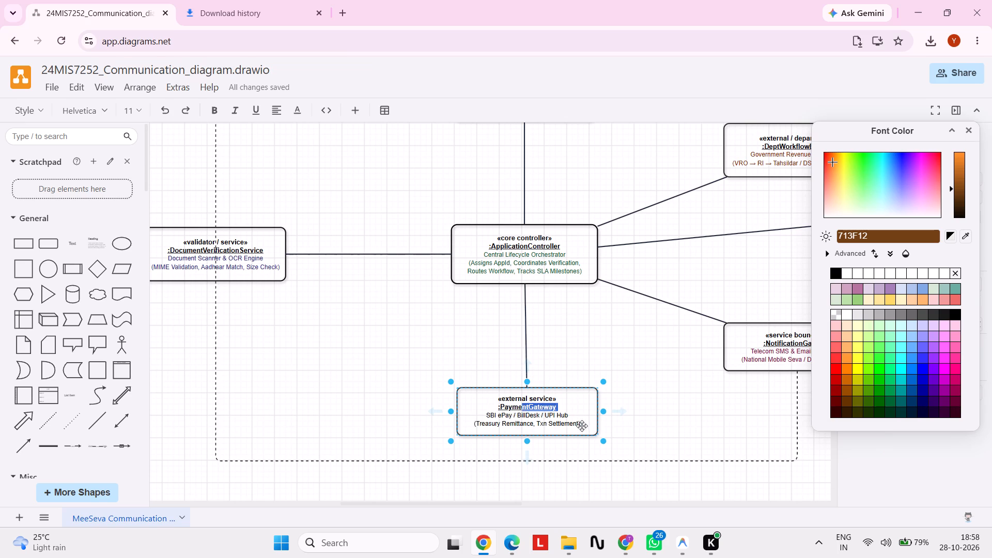
{"action": "left_click_drag", "start_coordinate": [582, 426], "coordinate": [656, 448]}
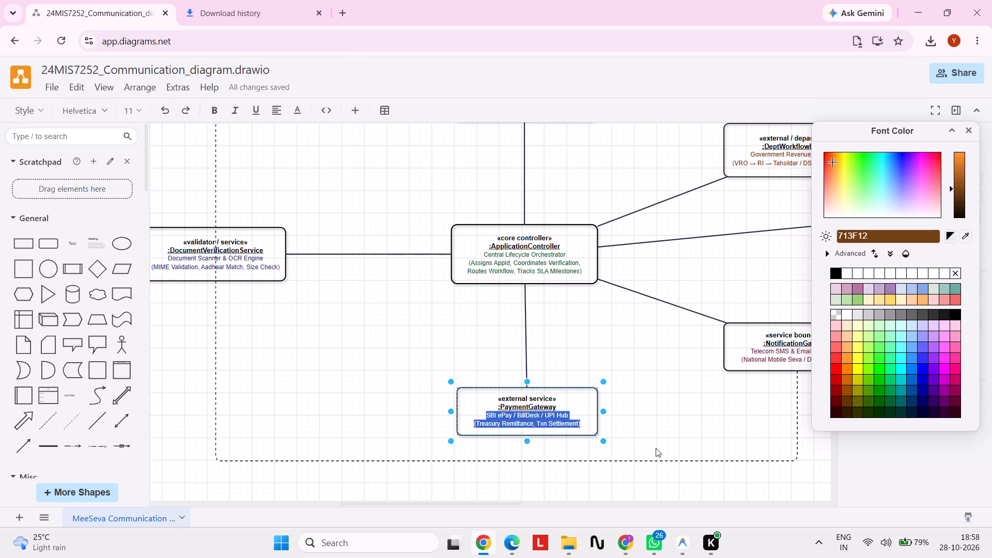
{"action": "left_click_drag", "start_coordinate": [656, 448], "coordinate": [656, 447]}
{"action": "left_click", "coordinate": [836, 270]}
{"action": "left_click", "coordinate": [632, 407]}
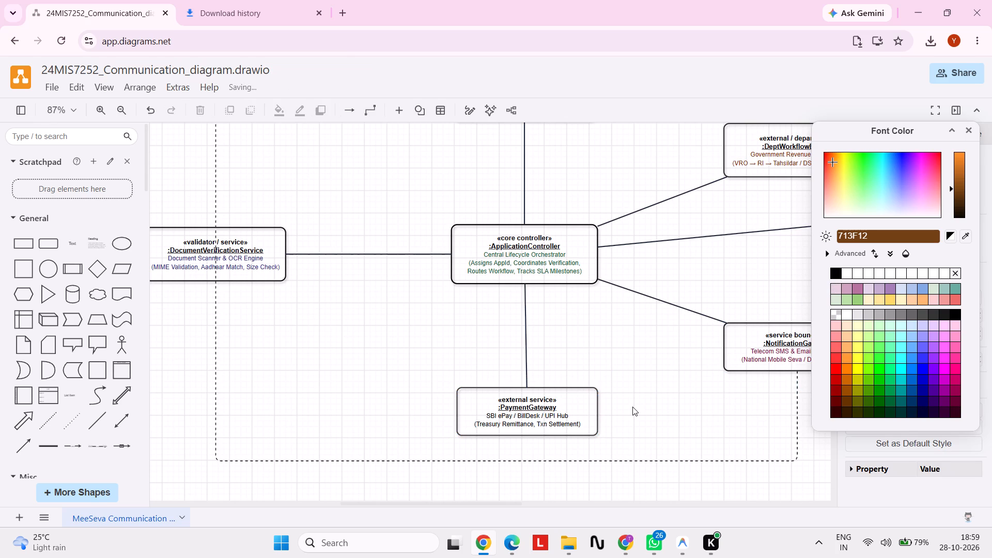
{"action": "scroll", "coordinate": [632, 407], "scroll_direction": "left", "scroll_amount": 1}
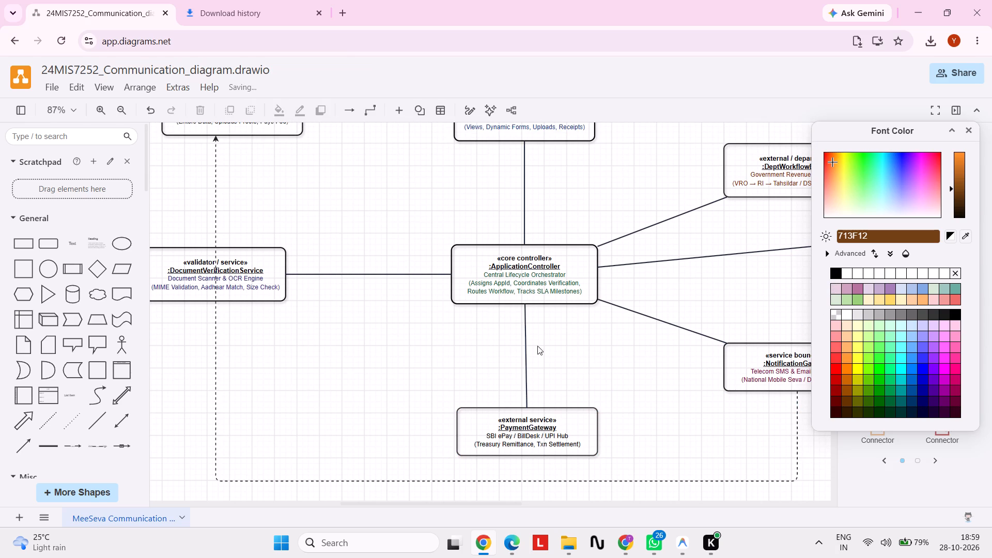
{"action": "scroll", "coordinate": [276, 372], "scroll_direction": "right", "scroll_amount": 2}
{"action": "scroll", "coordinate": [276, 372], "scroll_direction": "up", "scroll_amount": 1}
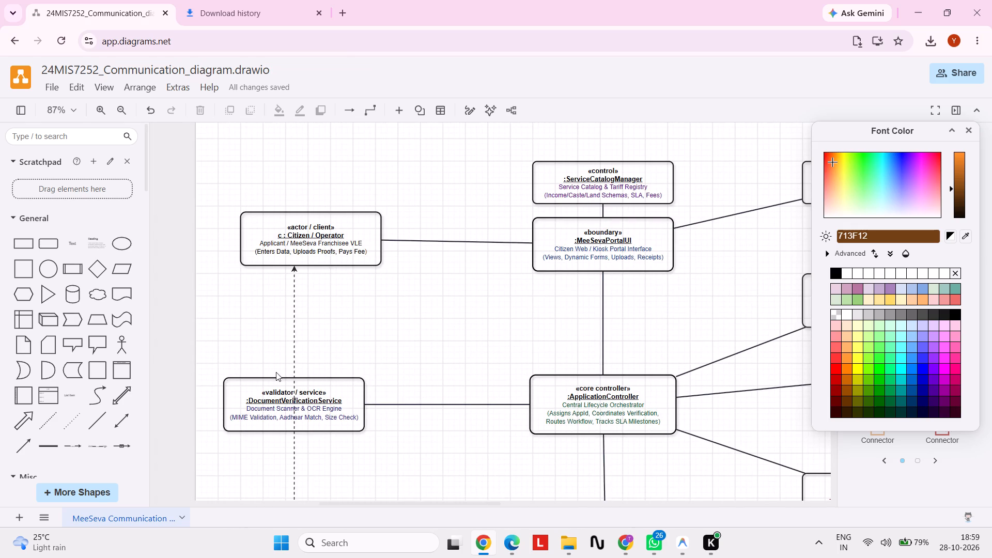
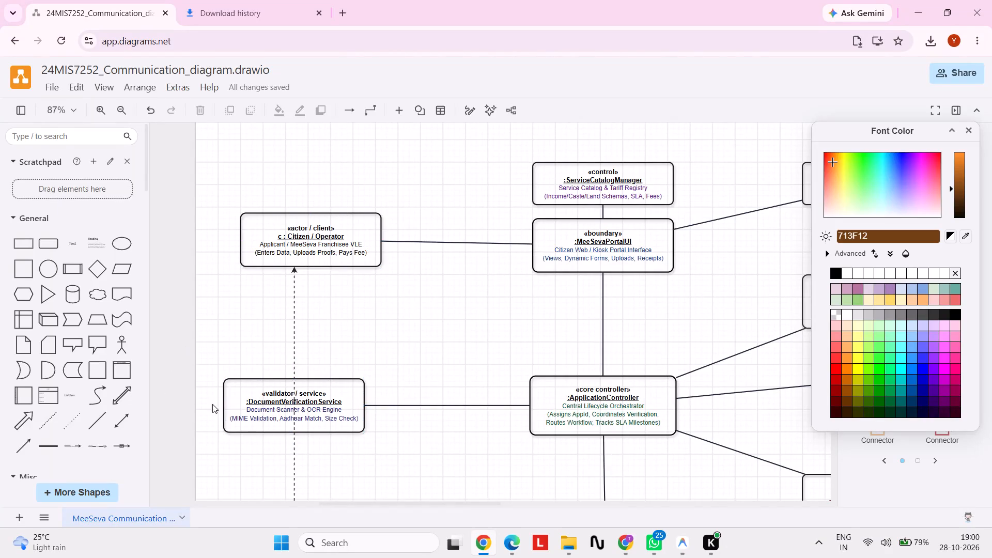
Set the font colour of the two description lines in the :DocumentVerificationService box, from Document Scanner to Size Check, to black.
{"action": "double_click", "coordinate": [247, 409]}
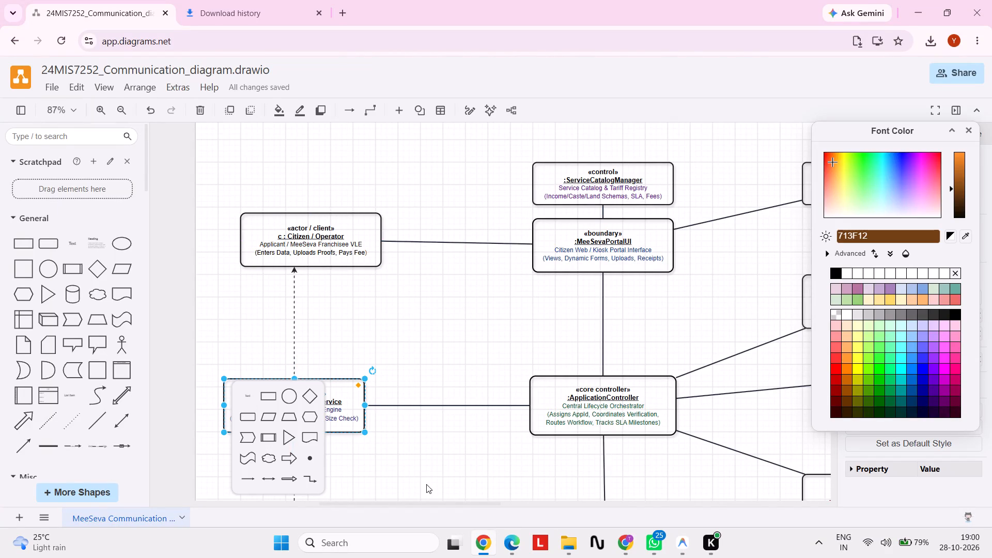
{"action": "left_click", "coordinate": [426, 484]}
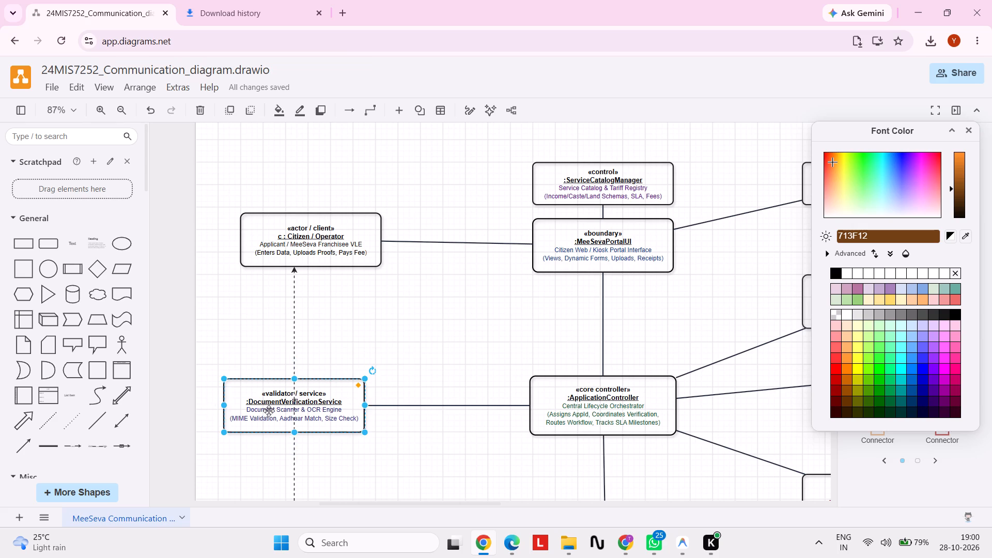
{"action": "double_click", "coordinate": [269, 411]}
{"action": "left_click", "coordinate": [268, 411]}
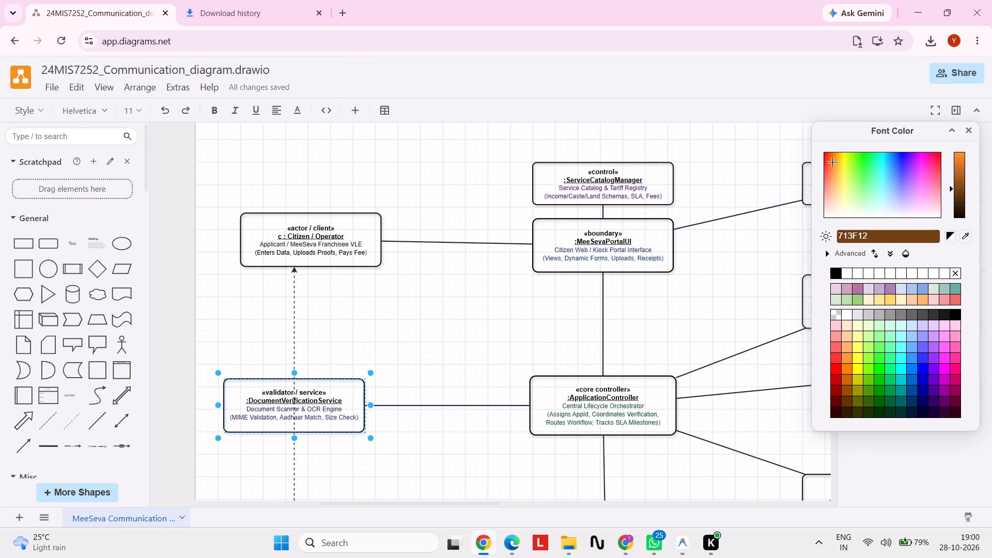
{"action": "left_click_drag", "start_coordinate": [246, 408], "coordinate": [368, 408]}
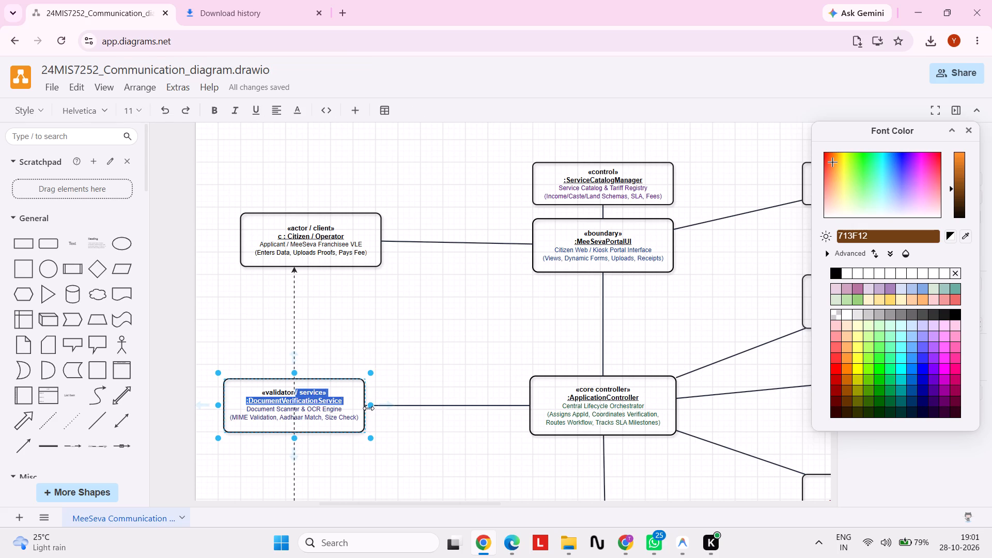
{"action": "left_click_drag", "start_coordinate": [368, 408], "coordinate": [363, 427]}
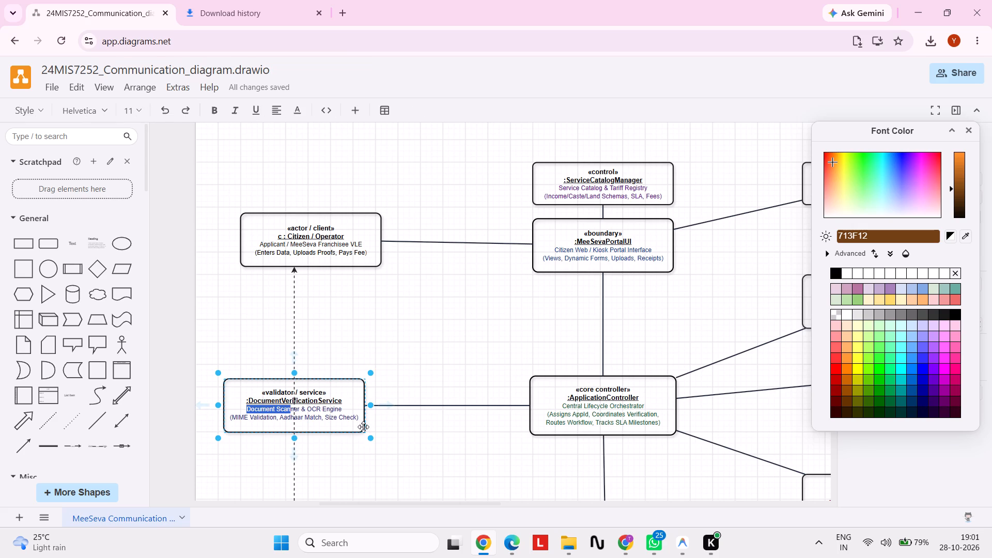
{"action": "left_click_drag", "start_coordinate": [363, 427], "coordinate": [447, 454]}
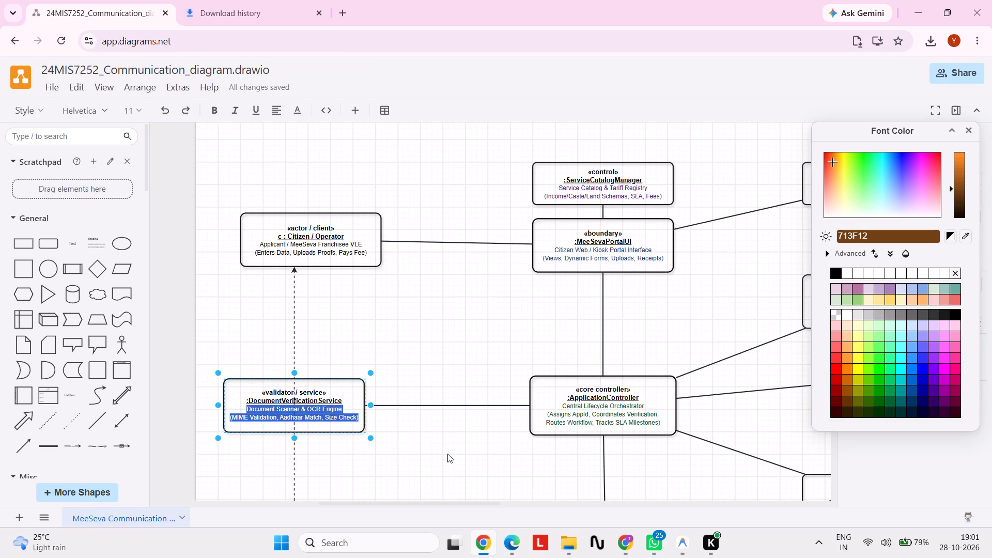
{"action": "left_click", "coordinate": [836, 276]}
{"action": "left_click", "coordinate": [485, 341]}
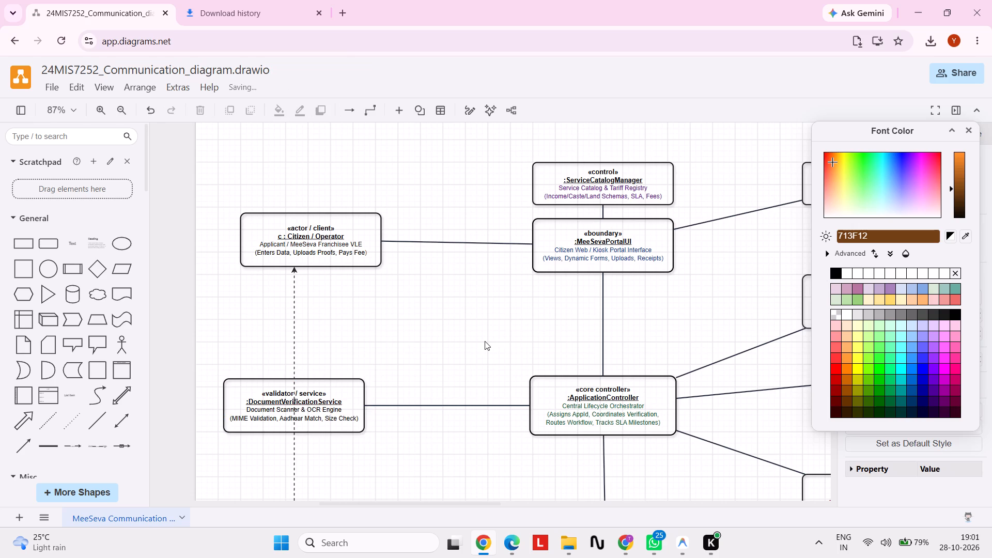
Set the font colour of the three description lines in the :ApplicationController box, from Central Lifecycle Orchestrator to Tracks SLA Milestones, to black.
{"action": "scroll", "coordinate": [485, 341], "scroll_direction": "left", "scroll_amount": 1}
{"action": "scroll", "coordinate": [485, 341], "scroll_direction": "down", "scroll_amount": 2}
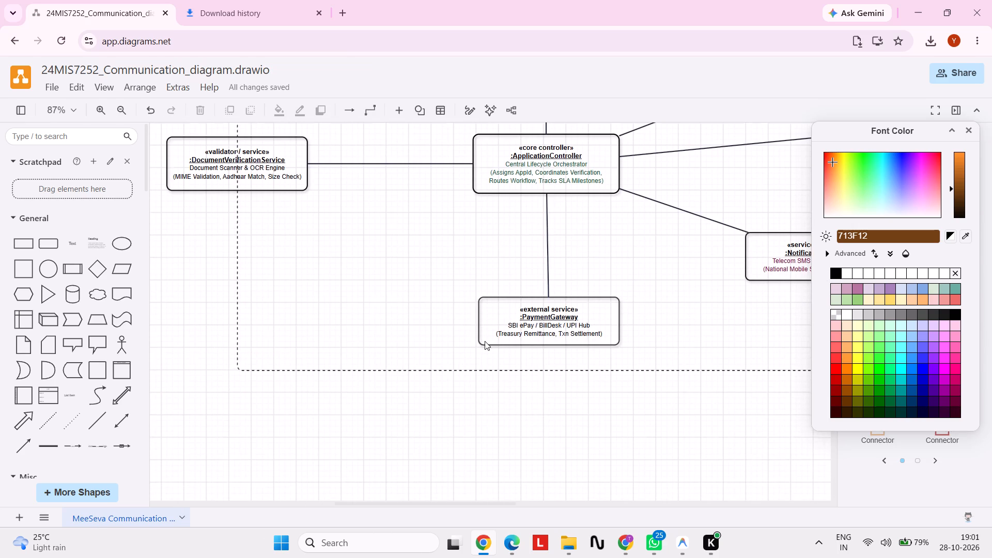
{"action": "scroll", "coordinate": [485, 341], "scroll_direction": "down", "scroll_amount": 1}
{"action": "scroll", "coordinate": [485, 341], "scroll_direction": "up", "scroll_amount": 2}
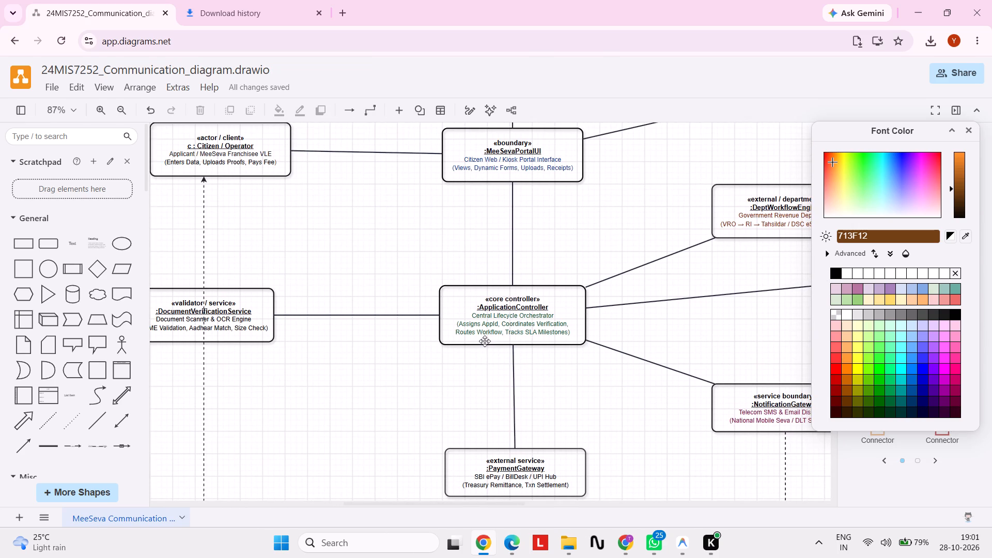
{"action": "double_click", "coordinate": [496, 309]}
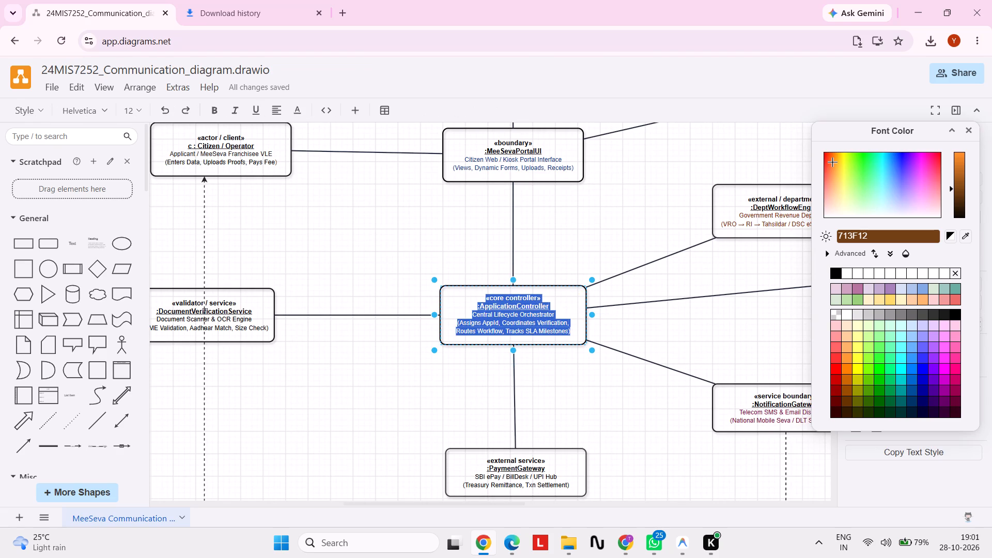
{"action": "left_click", "coordinate": [472, 313]}
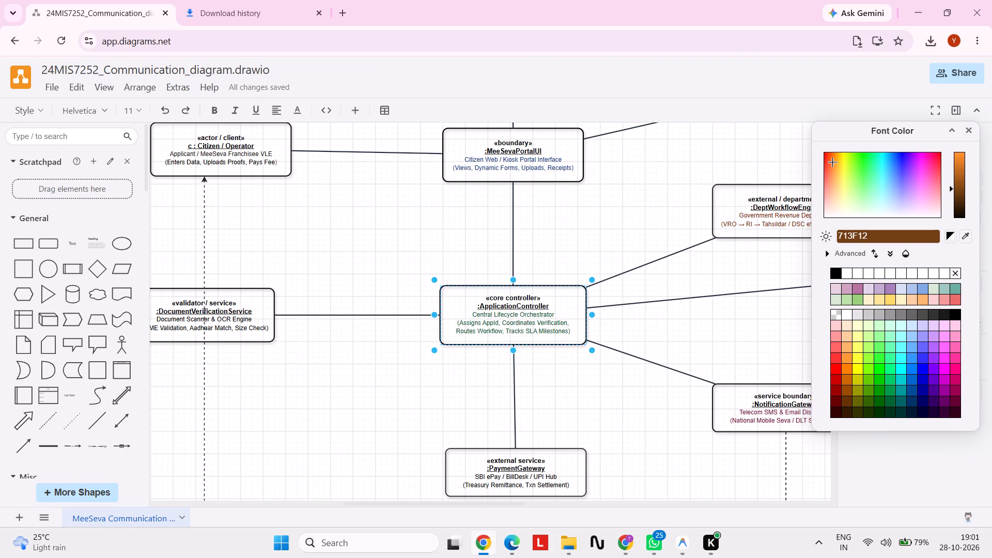
{"action": "left_click_drag", "start_coordinate": [472, 313], "coordinate": [575, 335]}
{"action": "left_click_drag", "start_coordinate": [575, 335], "coordinate": [645, 370]}
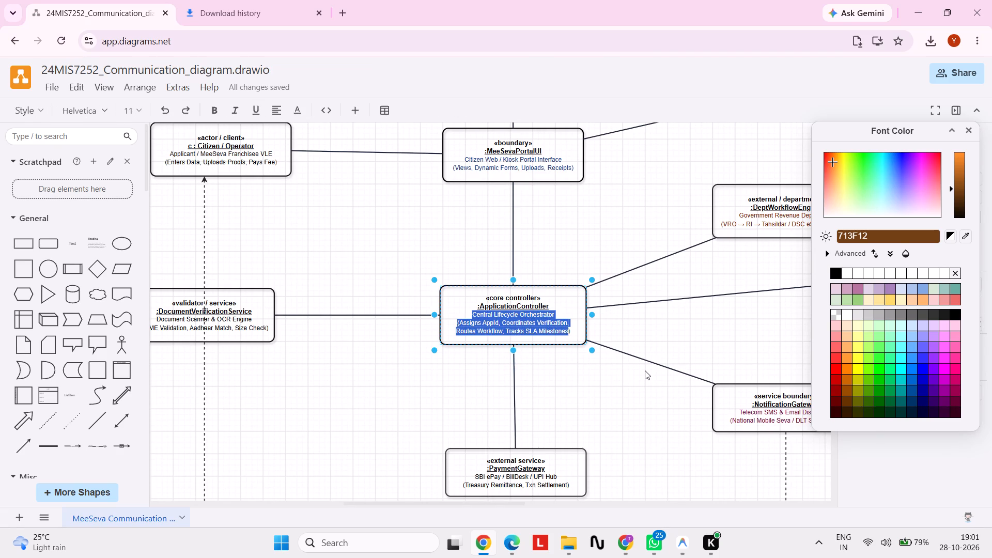
{"action": "left_click_drag", "start_coordinate": [645, 370], "coordinate": [648, 371]}
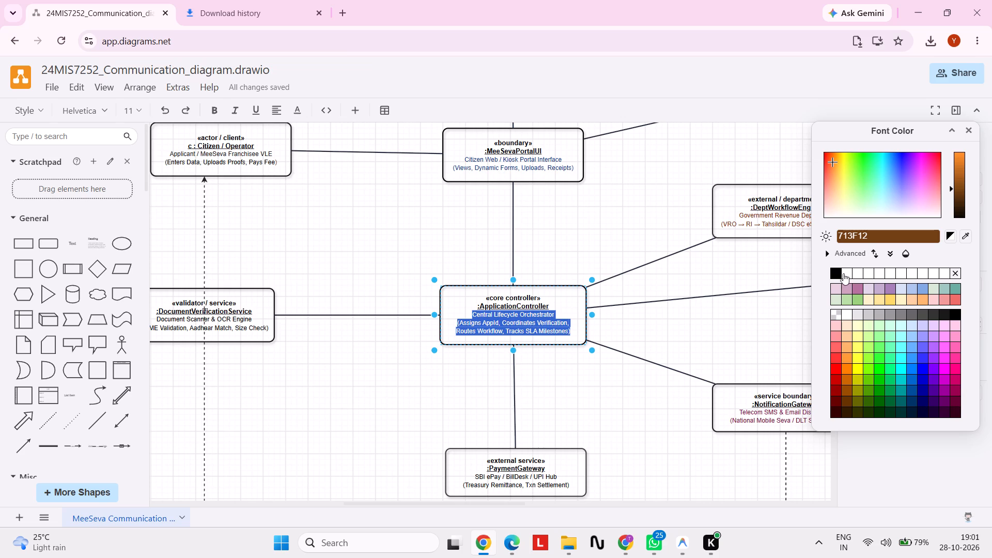
{"action": "left_click", "coordinate": [836, 275]}
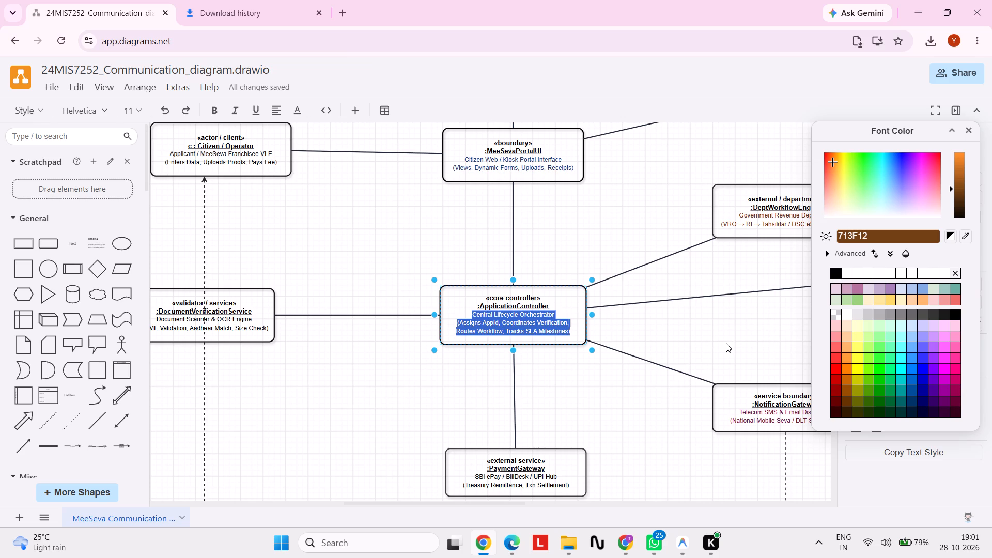
{"action": "left_click", "coordinate": [726, 343]}
Set the font colour of the two description lines in the :MeeSevaPortalUI box, from Citizen Web to Receipts, to black.
{"action": "scroll", "coordinate": [726, 343], "scroll_direction": "up", "scroll_amount": 2}
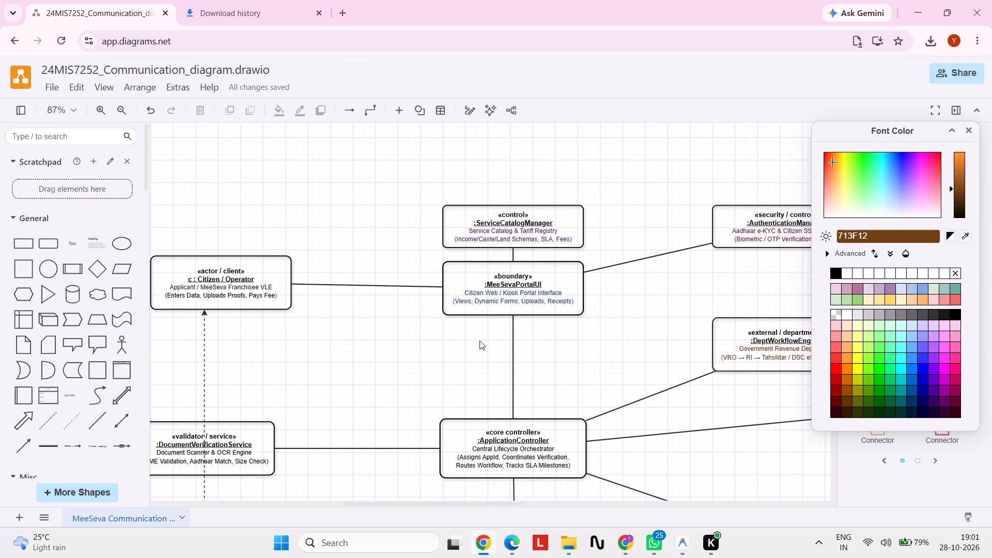
{"action": "double_click", "coordinate": [466, 293]}
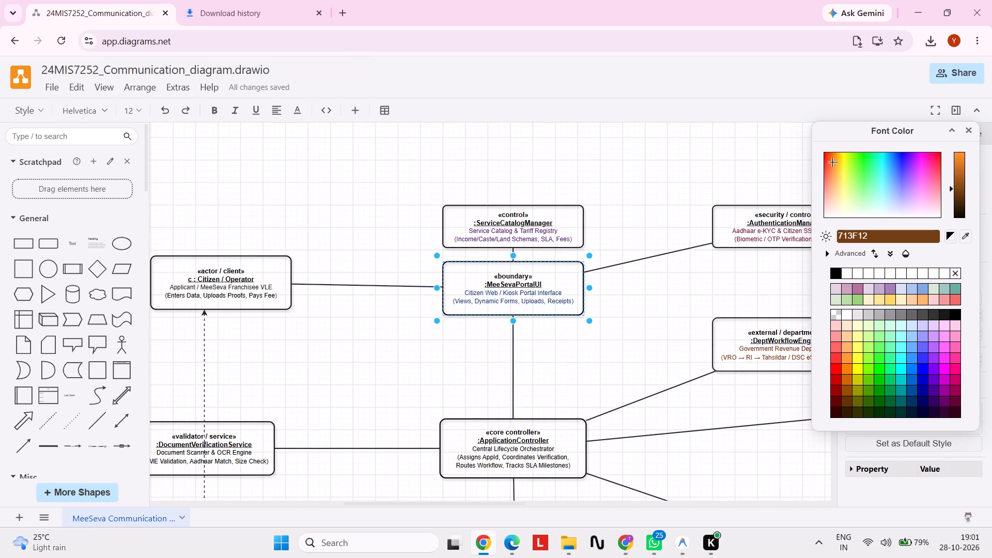
{"action": "left_click", "coordinate": [466, 293]}
{"action": "left_click_drag", "start_coordinate": [466, 293], "coordinate": [508, 308]}
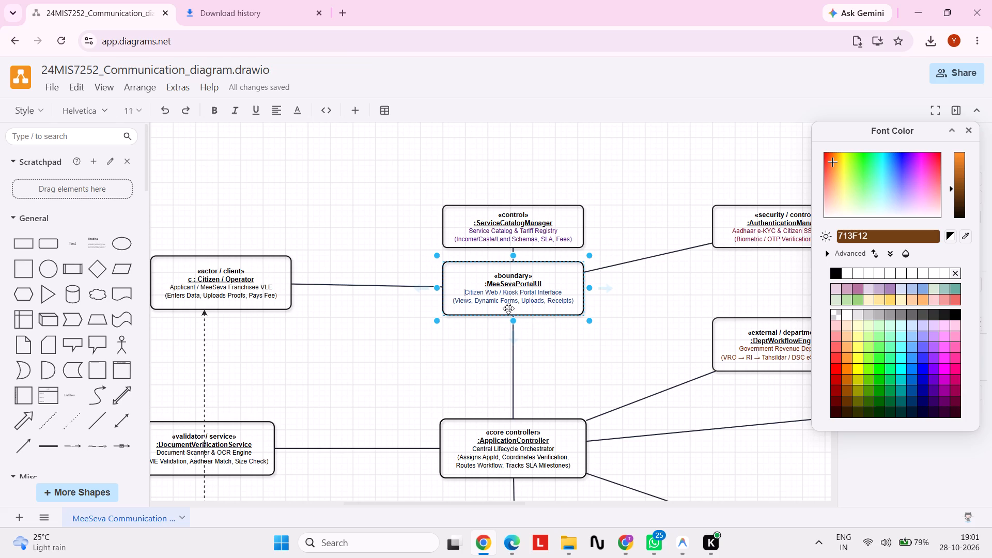
{"action": "left_click_drag", "start_coordinate": [508, 308], "coordinate": [655, 338]}
{"action": "left_click", "coordinate": [831, 273]}
{"action": "left_click", "coordinate": [660, 300]}
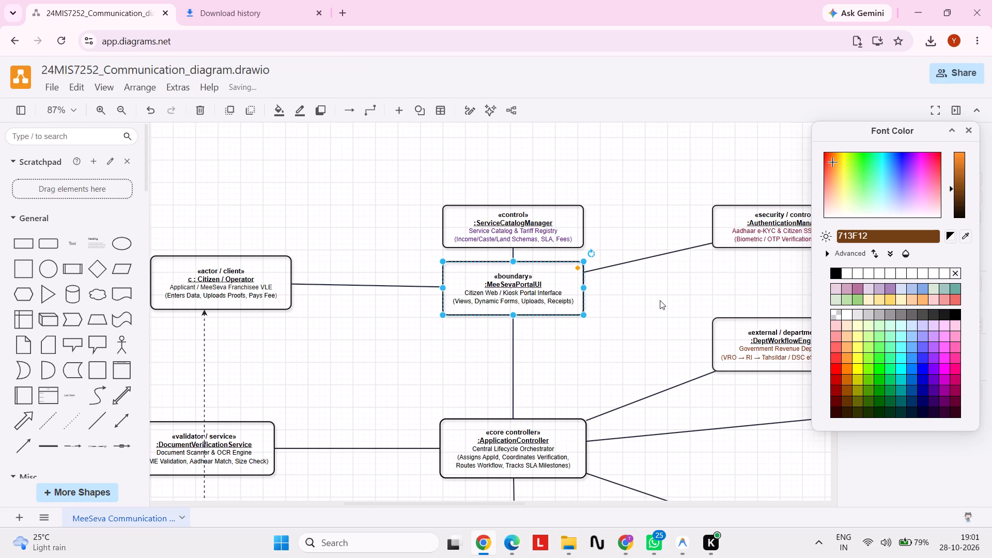
Set the font colour of the two description lines in the :ServiceCatalogManager box, from Service Catalog to Fees, to black.
{"action": "scroll", "coordinate": [660, 300], "scroll_direction": "up", "scroll_amount": 1}
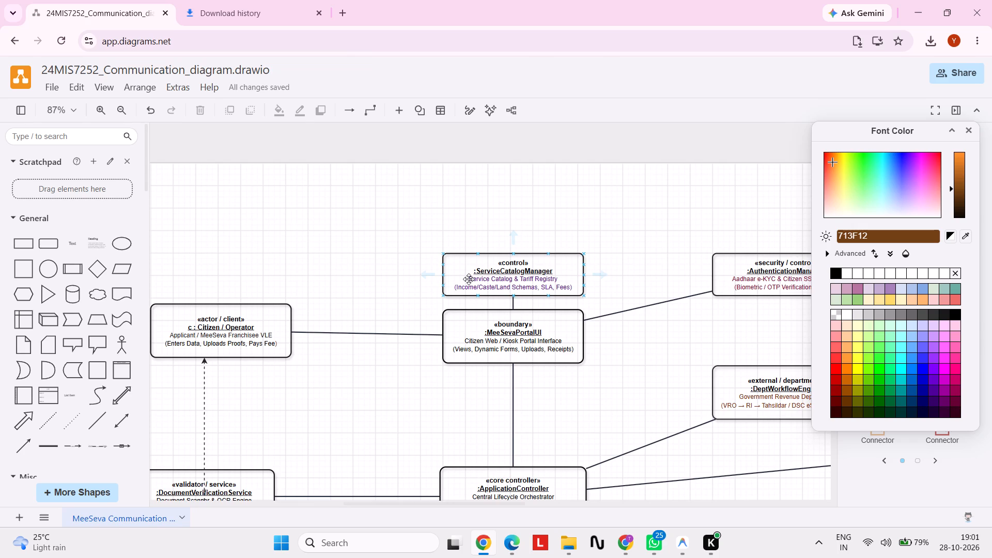
{"action": "double_click", "coordinate": [469, 279]}
{"action": "left_click", "coordinate": [469, 279]}
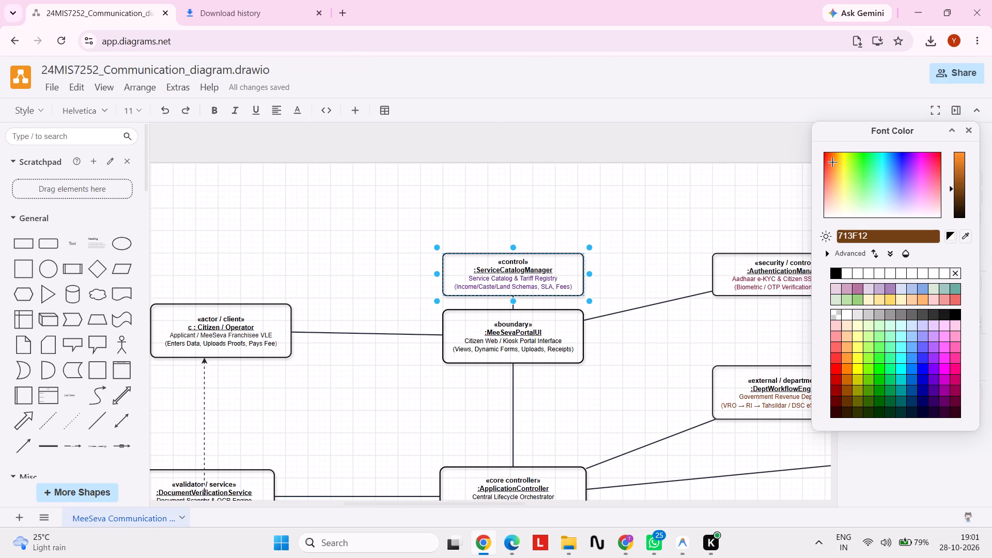
{"action": "left_click_drag", "start_coordinate": [469, 279], "coordinate": [648, 322]}
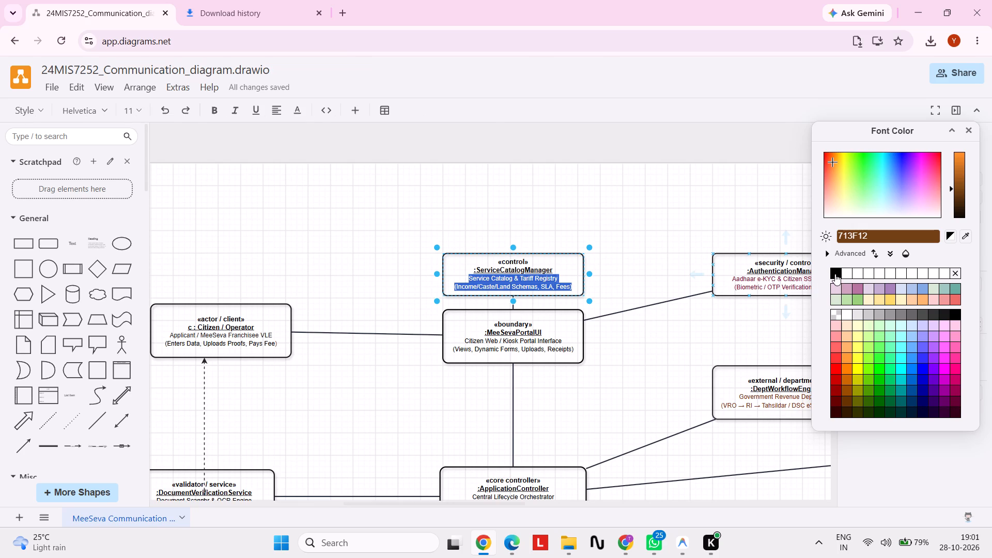
{"action": "left_click", "coordinate": [835, 274]}
{"action": "left_click", "coordinate": [678, 406]}
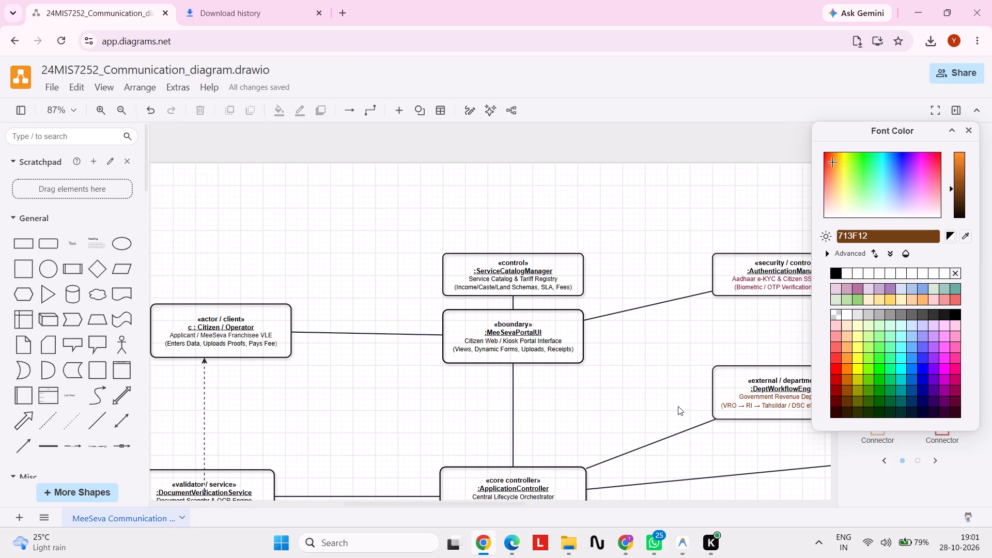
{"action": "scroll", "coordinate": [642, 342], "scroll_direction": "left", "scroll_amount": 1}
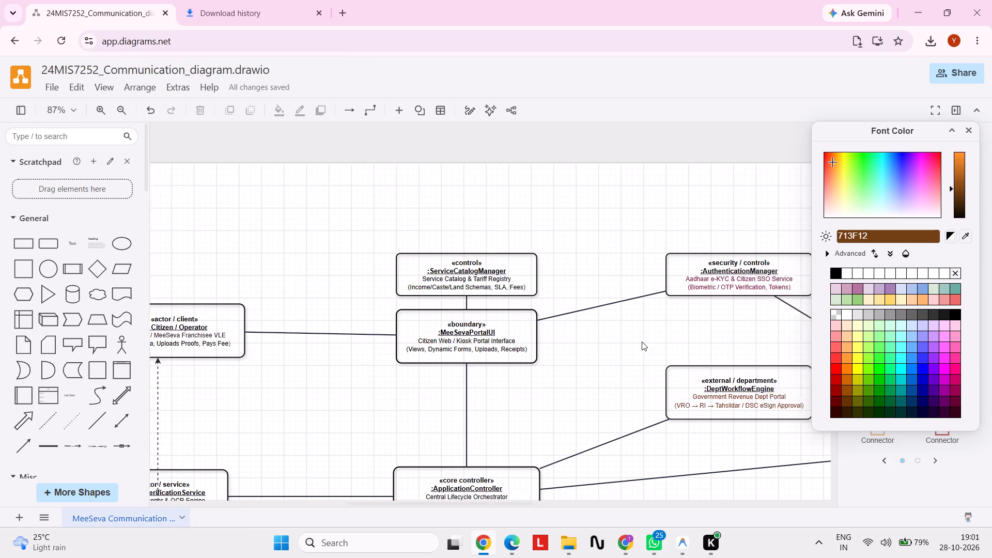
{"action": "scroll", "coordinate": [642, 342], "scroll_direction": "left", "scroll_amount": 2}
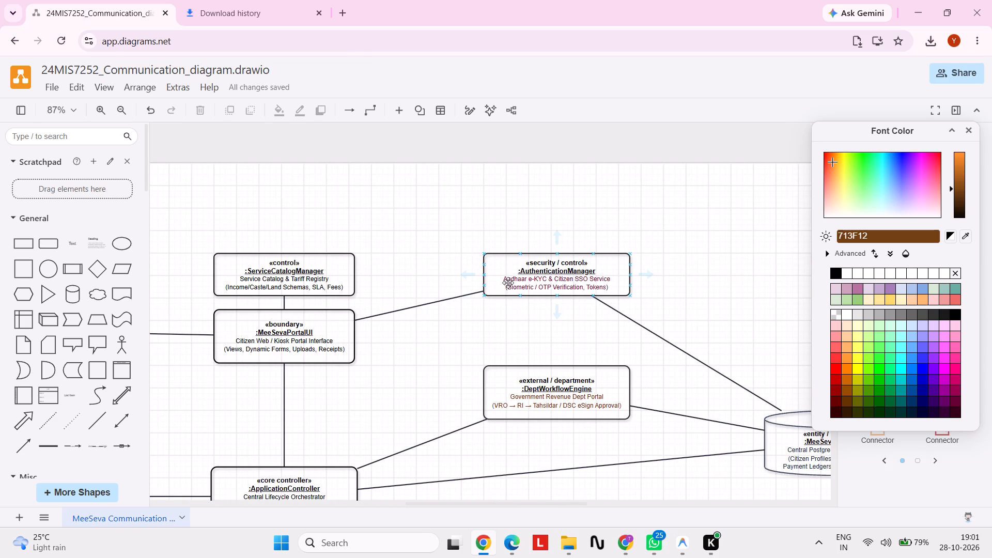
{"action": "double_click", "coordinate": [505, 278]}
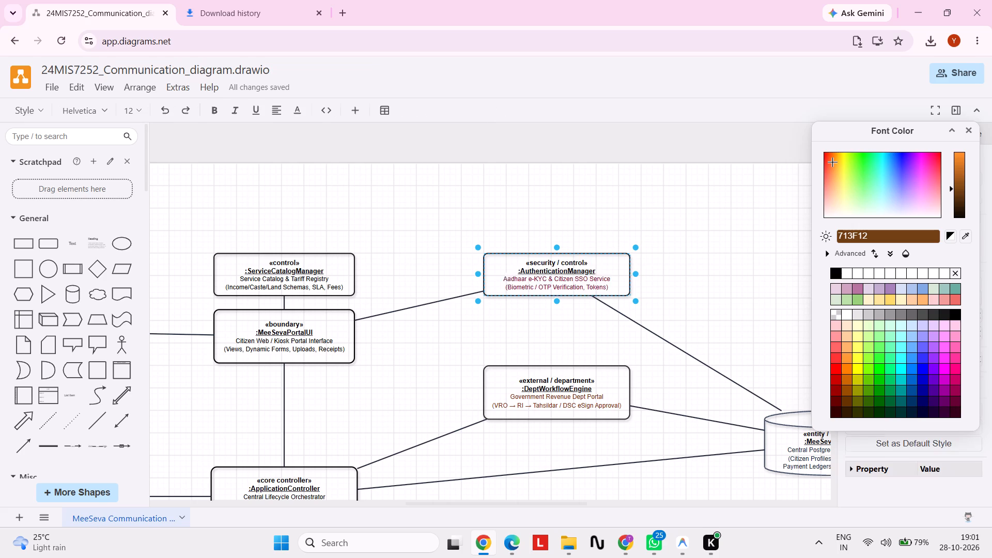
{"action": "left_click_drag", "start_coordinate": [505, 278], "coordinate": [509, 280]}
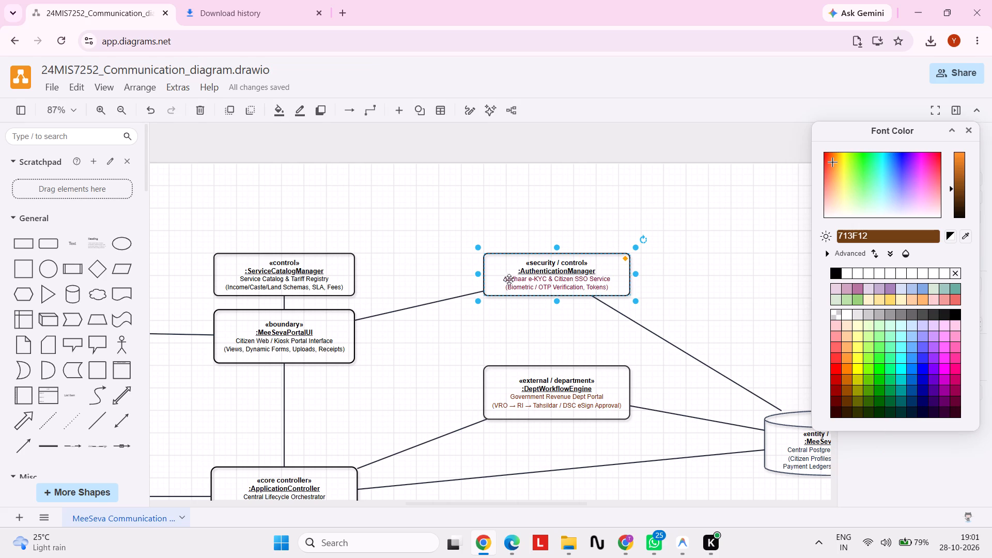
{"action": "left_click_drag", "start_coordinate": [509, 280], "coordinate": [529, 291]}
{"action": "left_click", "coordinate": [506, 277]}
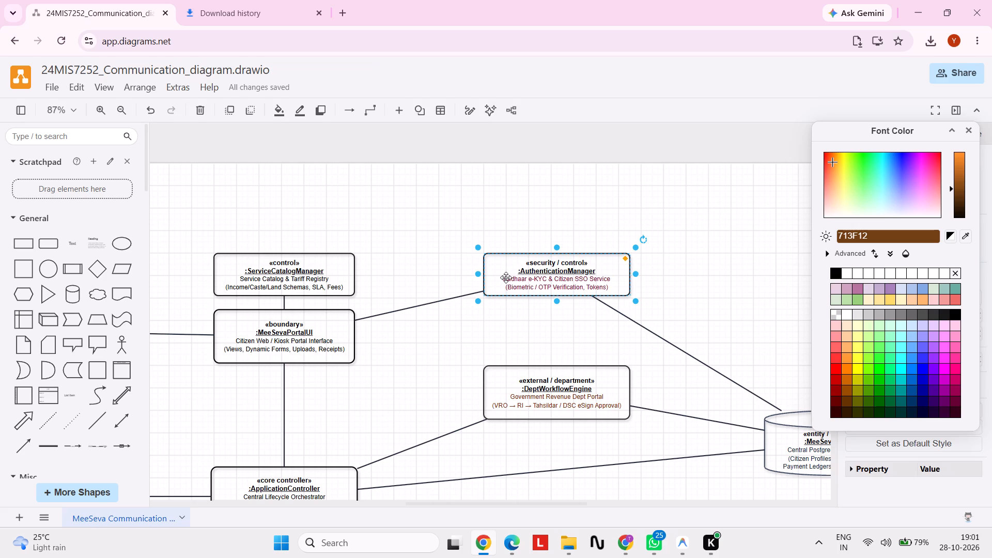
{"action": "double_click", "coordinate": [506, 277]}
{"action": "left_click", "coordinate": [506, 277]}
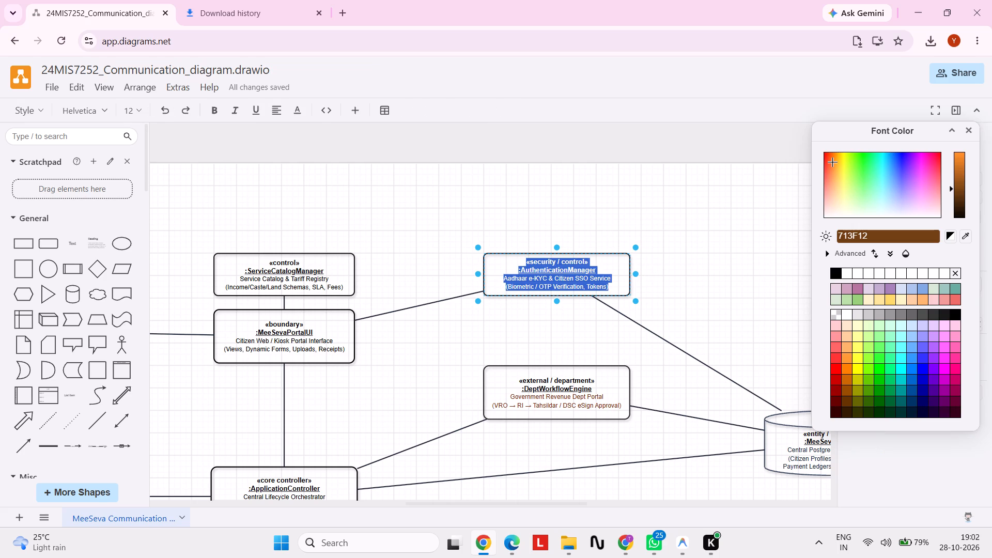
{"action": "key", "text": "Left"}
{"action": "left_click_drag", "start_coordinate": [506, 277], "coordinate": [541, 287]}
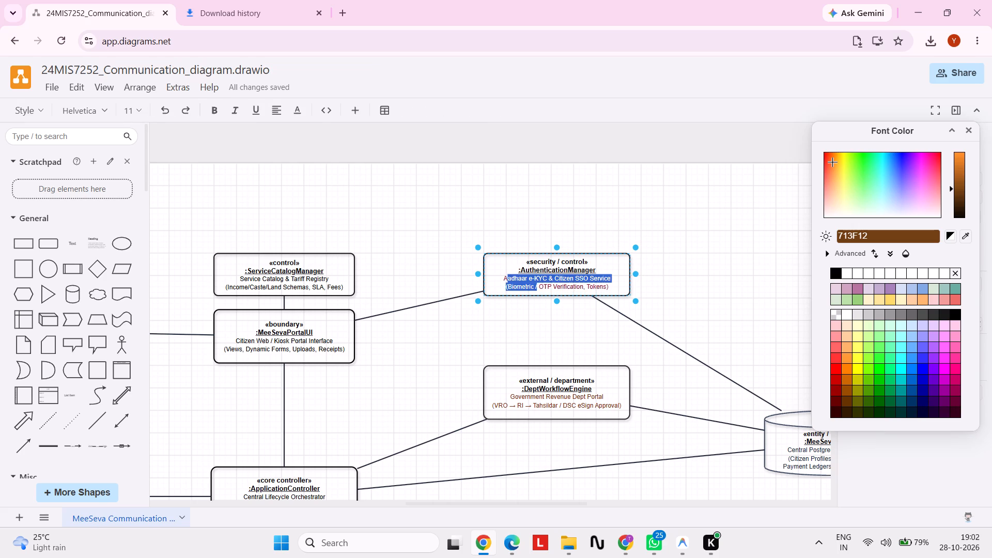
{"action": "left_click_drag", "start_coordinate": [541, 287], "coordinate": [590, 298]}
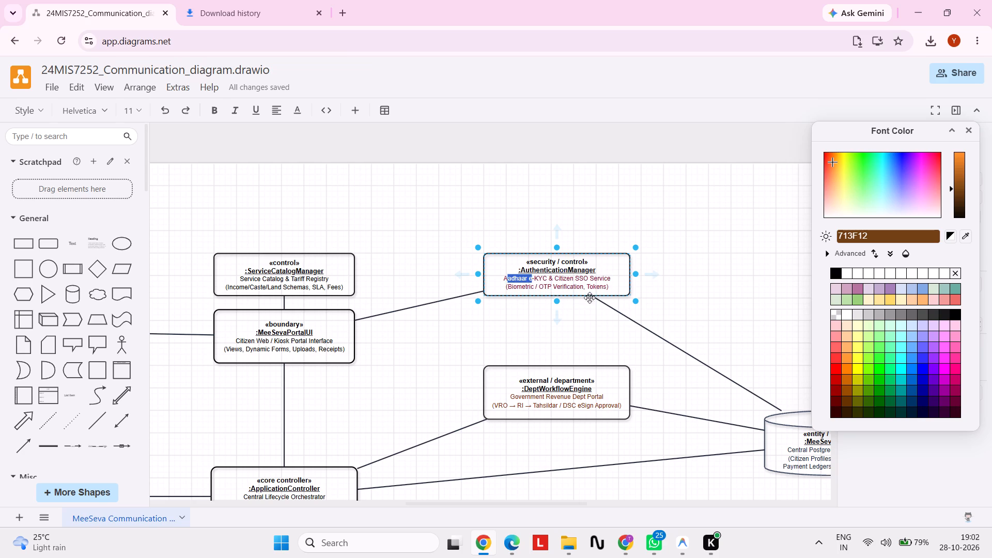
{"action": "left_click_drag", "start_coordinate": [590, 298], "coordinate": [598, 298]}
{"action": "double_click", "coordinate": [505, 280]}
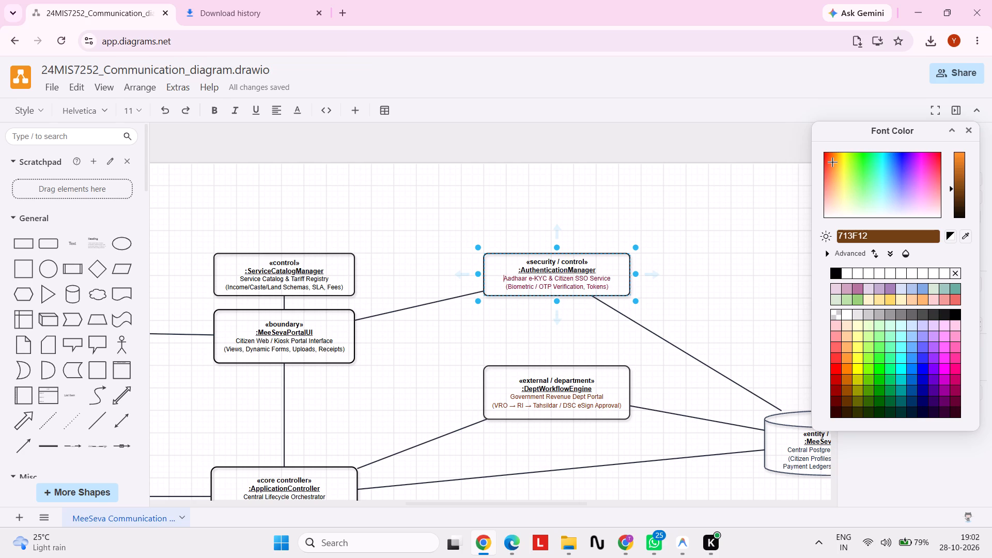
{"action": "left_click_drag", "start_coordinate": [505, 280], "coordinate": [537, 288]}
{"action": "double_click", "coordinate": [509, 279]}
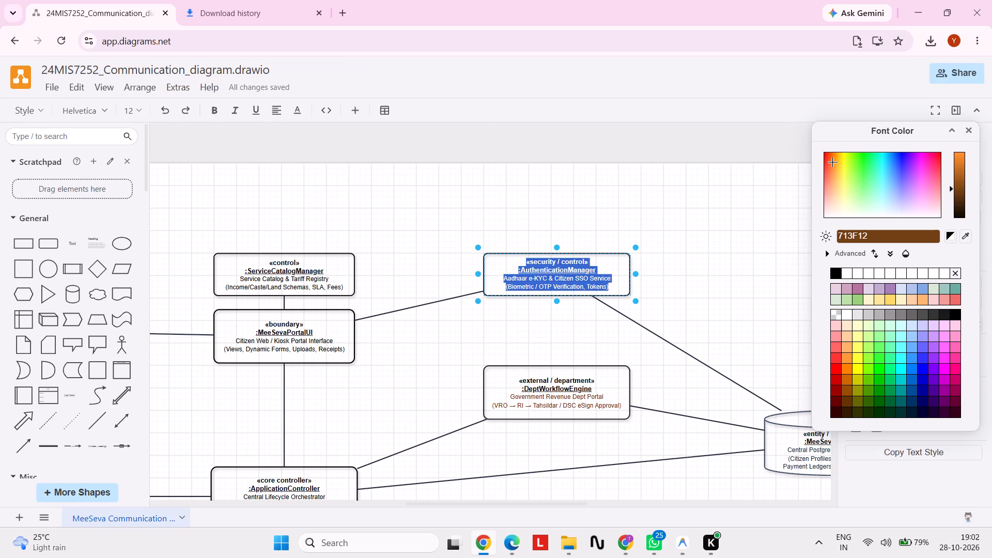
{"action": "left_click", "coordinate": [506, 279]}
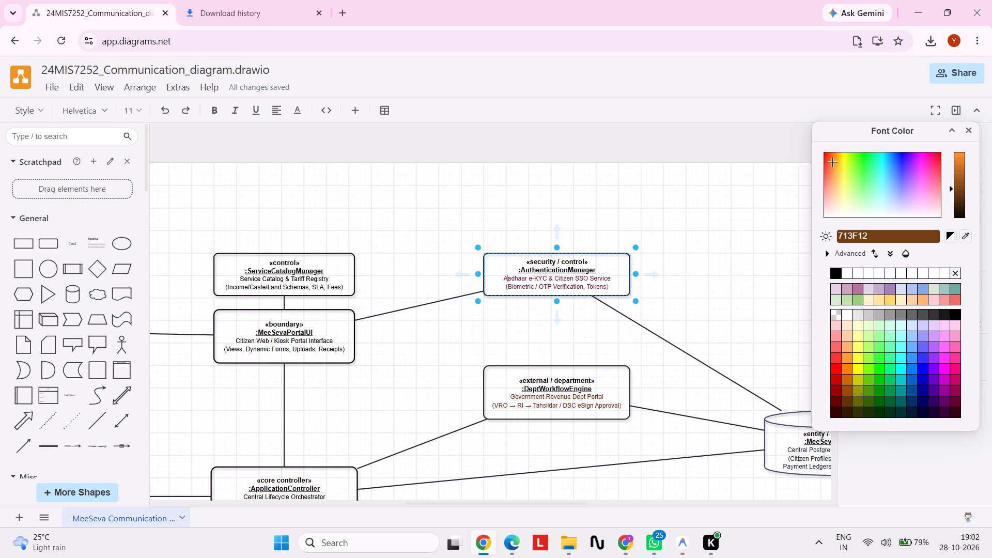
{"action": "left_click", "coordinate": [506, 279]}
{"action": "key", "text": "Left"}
Move the :AuthenticationManager box slightly up and to the left, to position 1070, 150.
{"action": "left_click_drag", "start_coordinate": [503, 279], "coordinate": [506, 273]}
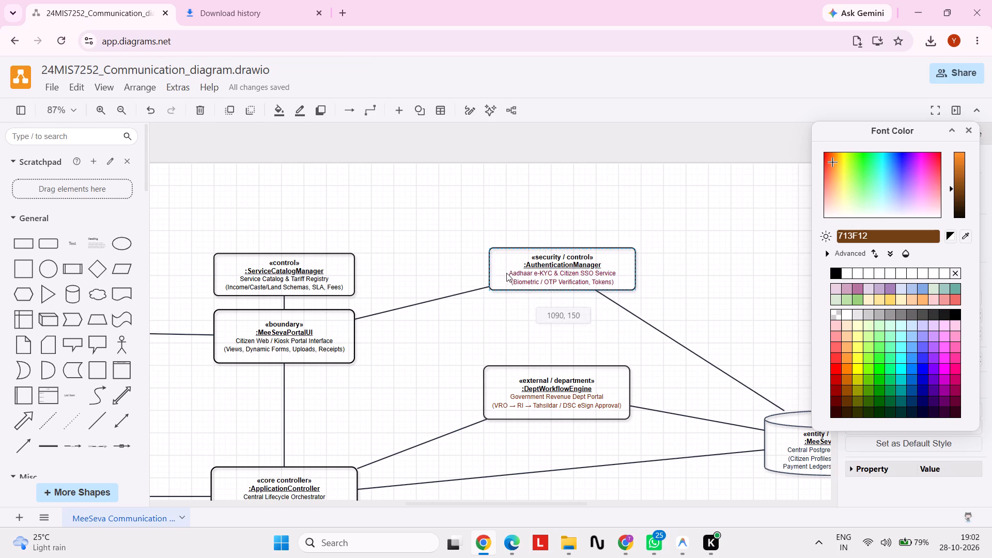
{"action": "left_click_drag", "start_coordinate": [506, 273], "coordinate": [497, 274]}
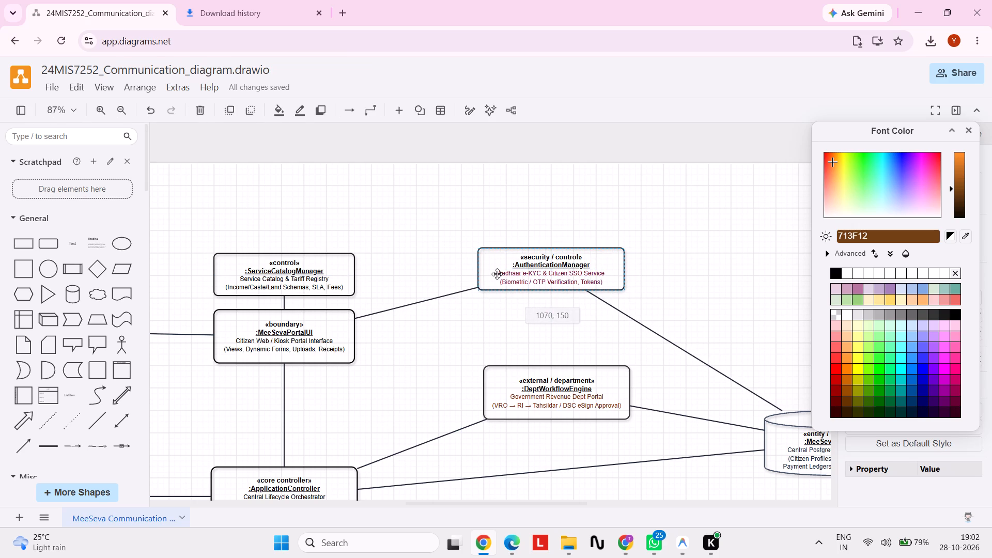
Set the font colour of the two description lines in the :AuthenticationManager box, from Aadhaar e-KYC to Tokens, to black.
{"action": "double_click", "coordinate": [502, 273]}
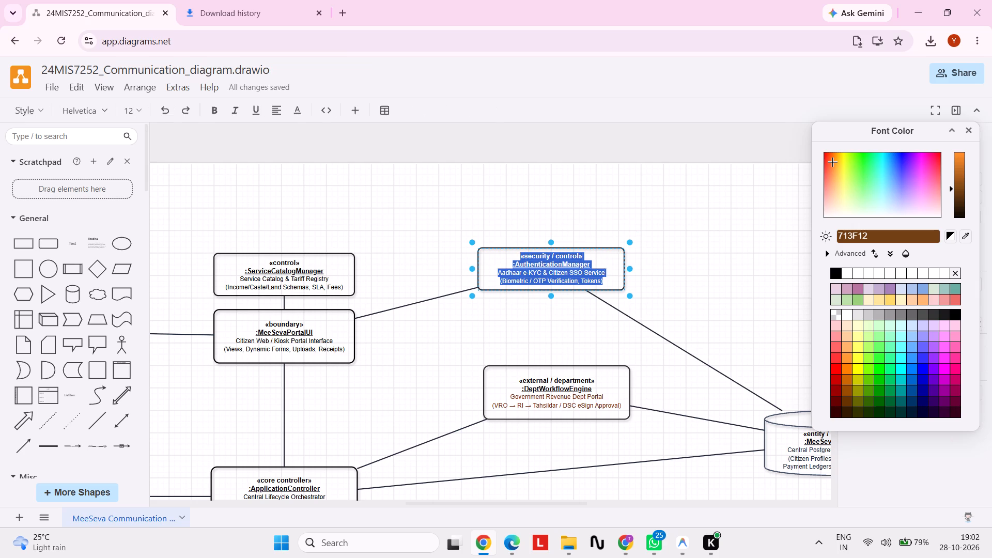
{"action": "left_click", "coordinate": [502, 273]}
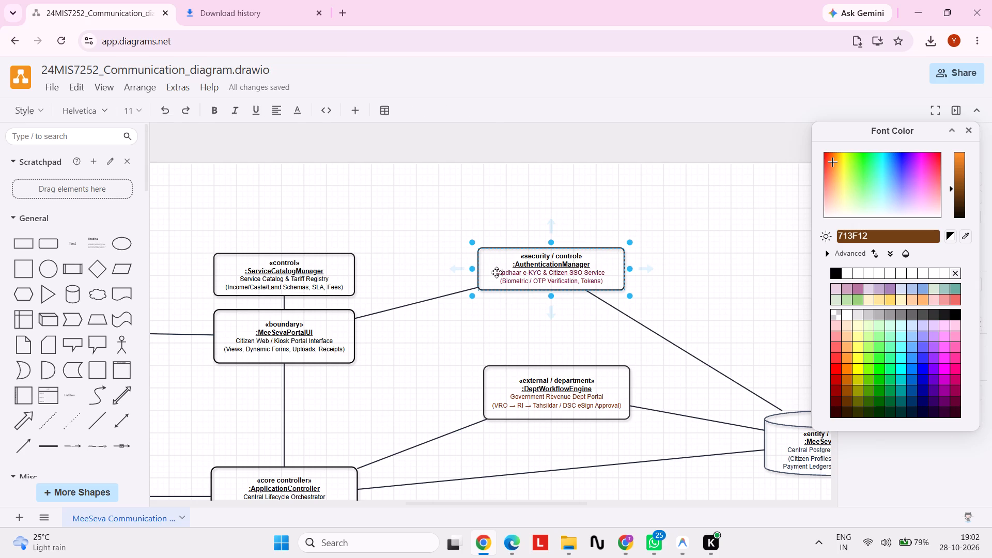
{"action": "left_click", "coordinate": [498, 272]}
{"action": "left_click_drag", "start_coordinate": [498, 272], "coordinate": [661, 313]}
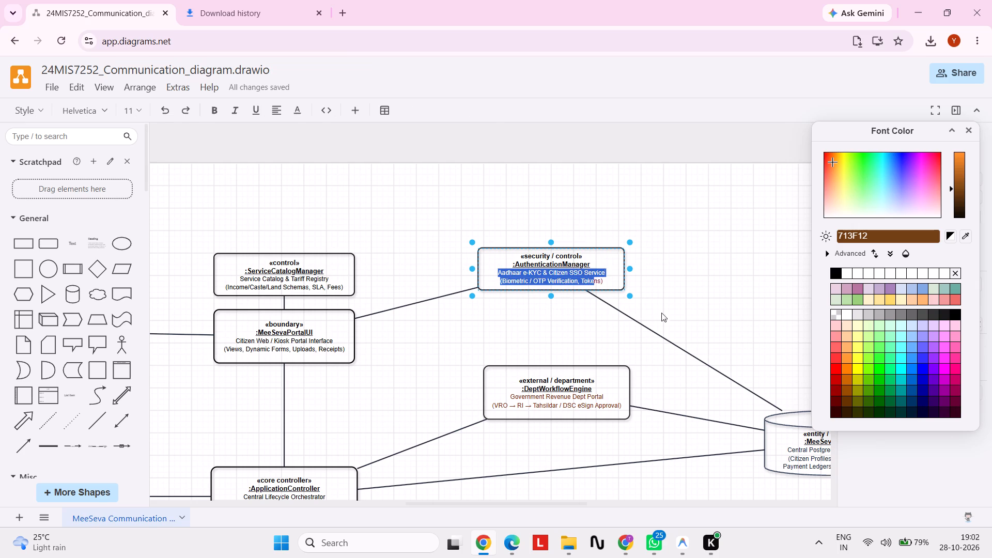
{"action": "left_click_drag", "start_coordinate": [661, 313], "coordinate": [675, 317]}
{"action": "left_click", "coordinate": [832, 271]}
{"action": "left_click", "coordinate": [706, 311]}
Set the font colour of the two description lines in the :DeptWorkflowEngine box, from Government Revenue to eSign Approval, to black.
{"action": "scroll", "coordinate": [706, 311], "scroll_direction": "down", "scroll_amount": 1}
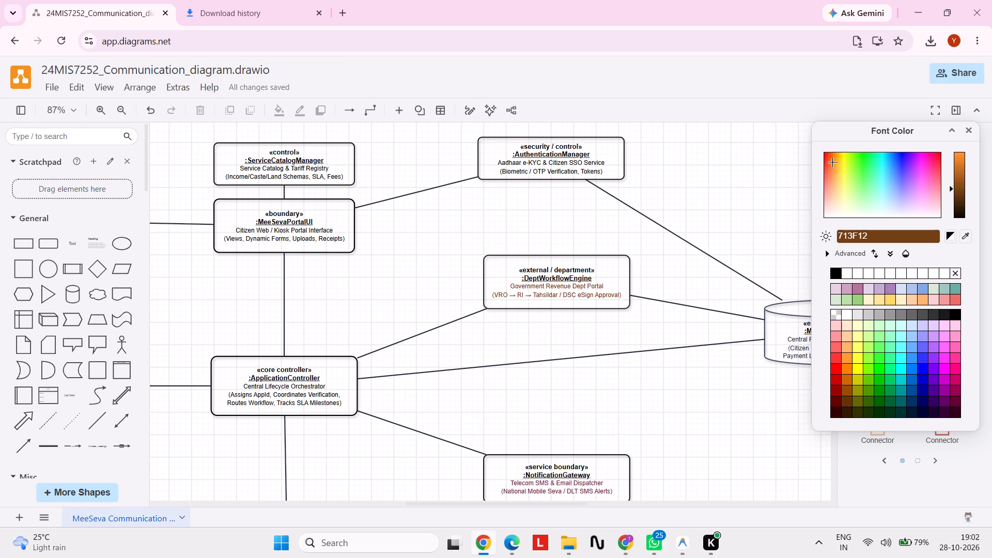
{"action": "double_click", "coordinate": [512, 286]}
{"action": "left_click", "coordinate": [512, 286]}
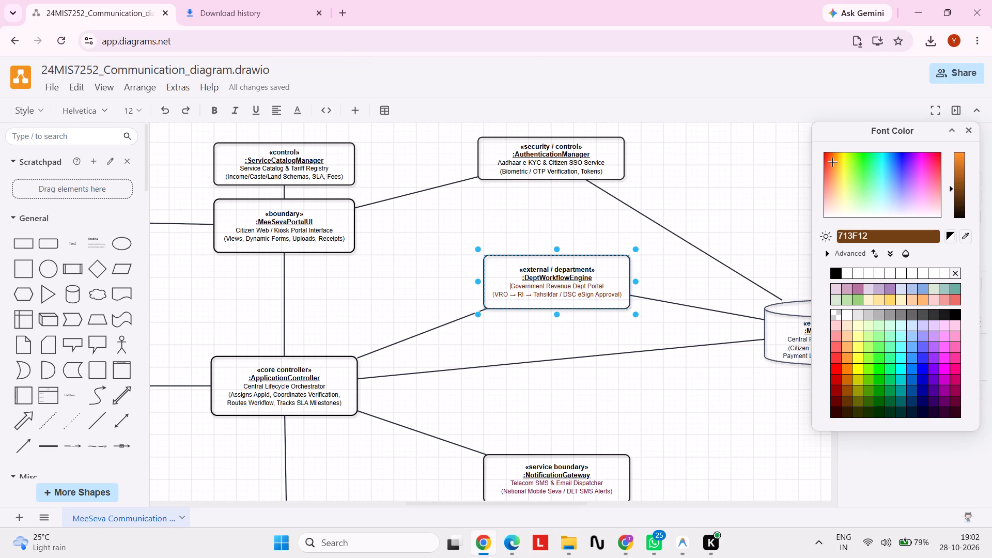
{"action": "left_click_drag", "start_coordinate": [512, 286], "coordinate": [630, 315]}
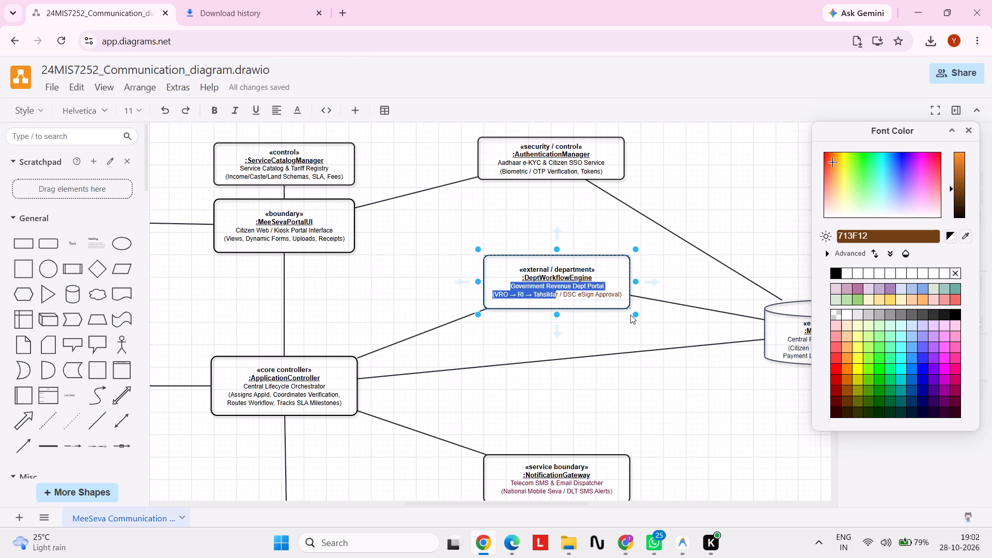
{"action": "left_click_drag", "start_coordinate": [630, 315], "coordinate": [728, 329]}
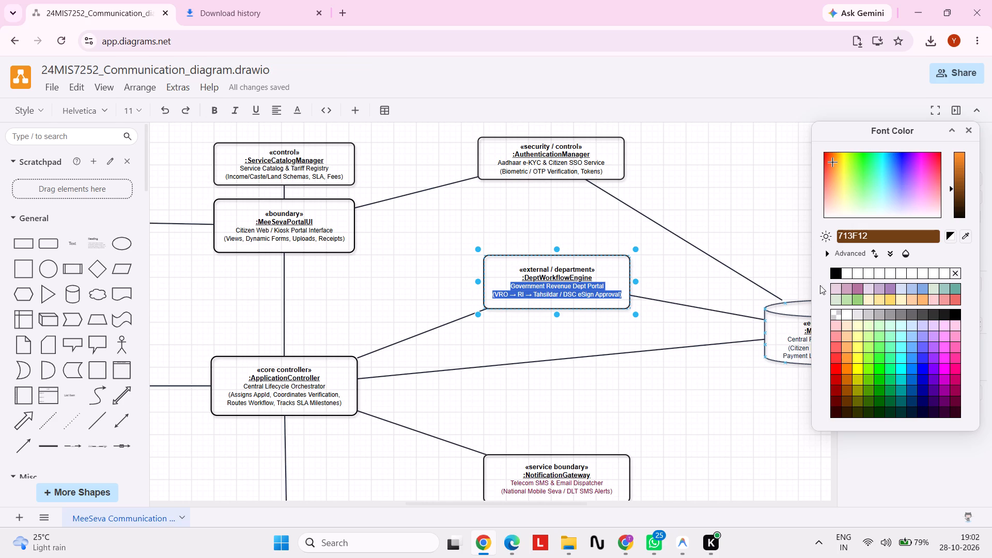
{"action": "left_click", "coordinate": [833, 277]}
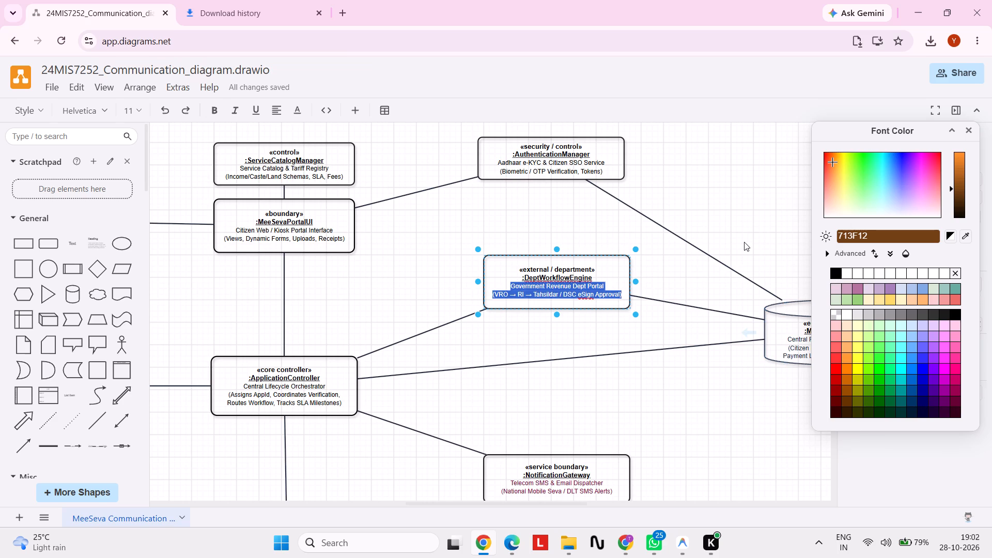
{"action": "left_click", "coordinate": [739, 238]}
Set the font colour of the two description lines in the :NotificationGateway box, from Telecom SMS to DLT SMS Alerts, to black.
{"action": "scroll", "coordinate": [739, 238], "scroll_direction": "up", "scroll_amount": 1}
{"action": "scroll", "coordinate": [739, 238], "scroll_direction": "down", "scroll_amount": 1}
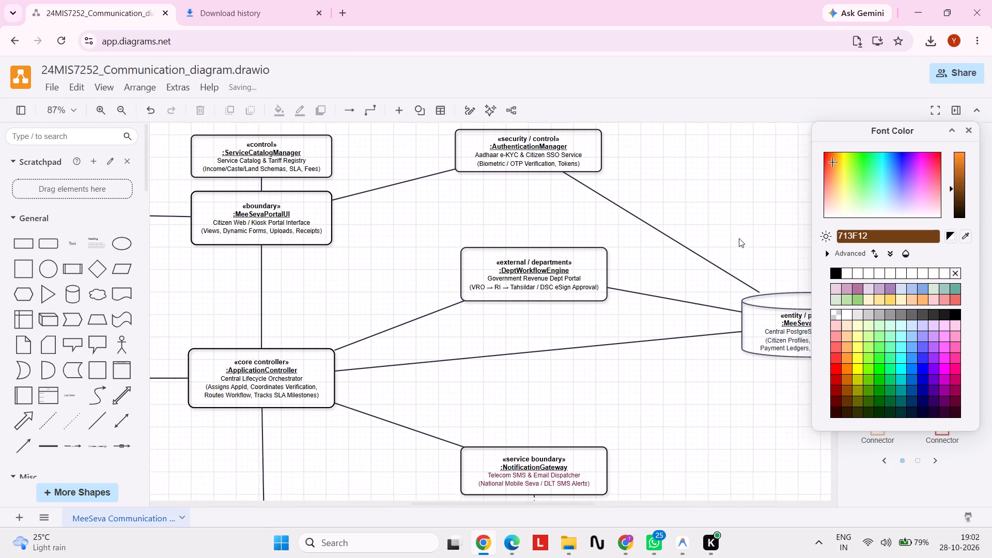
{"action": "scroll", "coordinate": [739, 238], "scroll_direction": "down", "scroll_amount": 1}
{"action": "scroll", "coordinate": [739, 238], "scroll_direction": "left", "scroll_amount": 1}
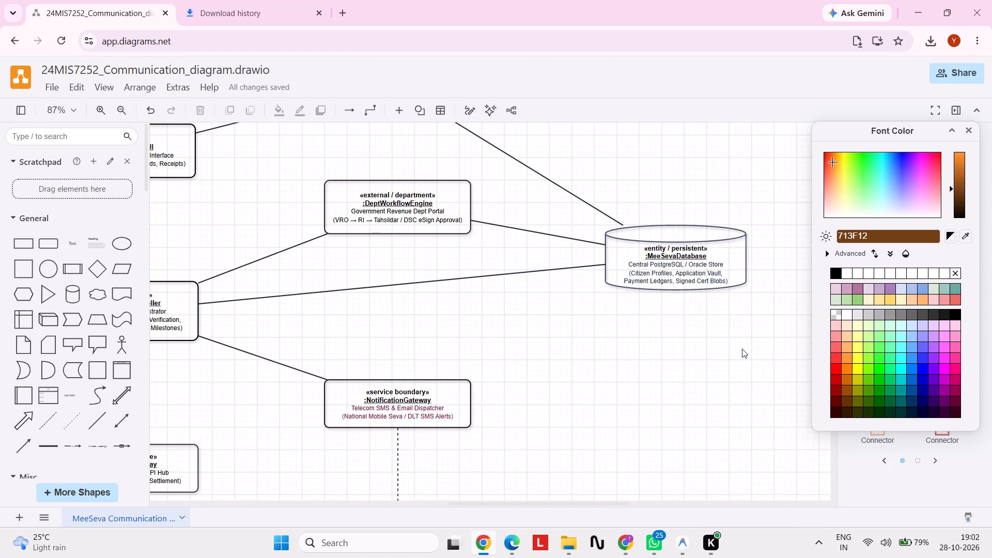
{"action": "left_click", "coordinate": [742, 349]}
{"action": "scroll", "coordinate": [742, 349], "scroll_direction": "right", "scroll_amount": 3}
{"action": "scroll", "coordinate": [742, 349], "scroll_direction": "down", "scroll_amount": 1}
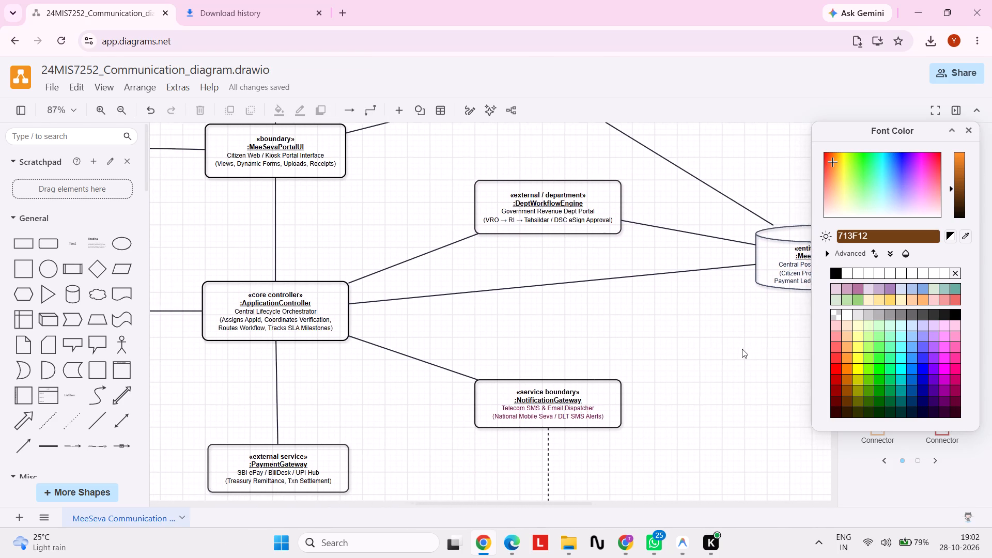
{"action": "scroll", "coordinate": [742, 349], "scroll_direction": "down", "scroll_amount": 1}
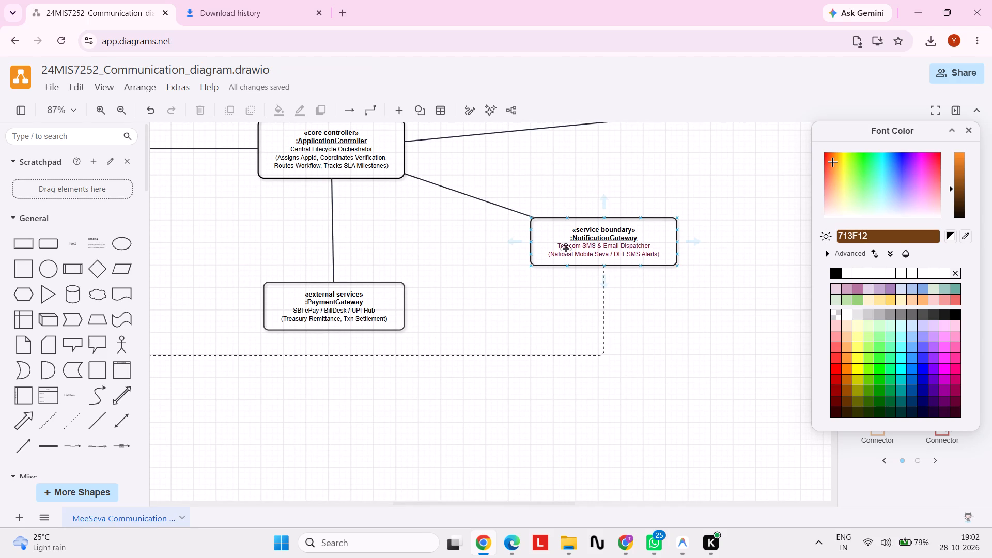
{"action": "double_click", "coordinate": [564, 249]}
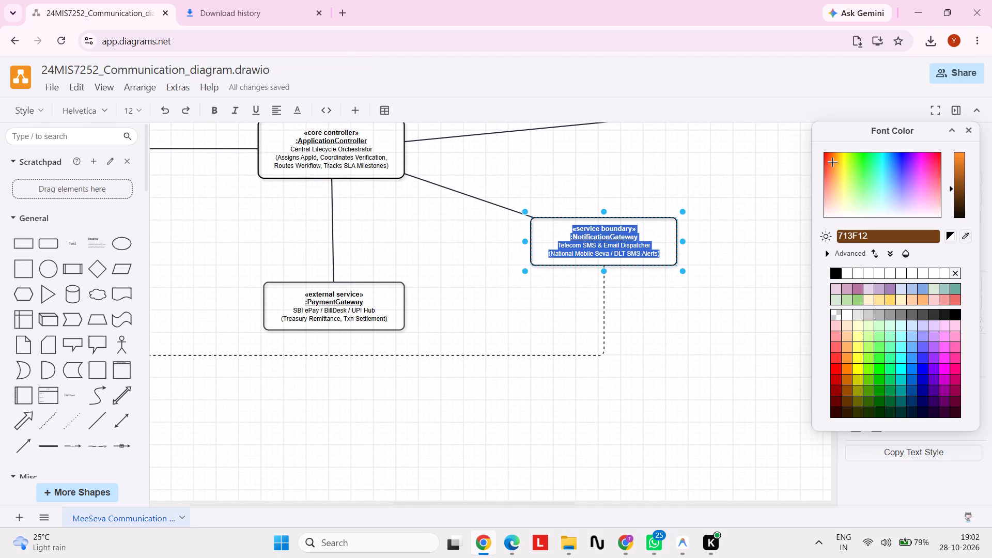
{"action": "left_click", "coordinate": [559, 243]}
{"action": "left_click_drag", "start_coordinate": [559, 243], "coordinate": [655, 270]}
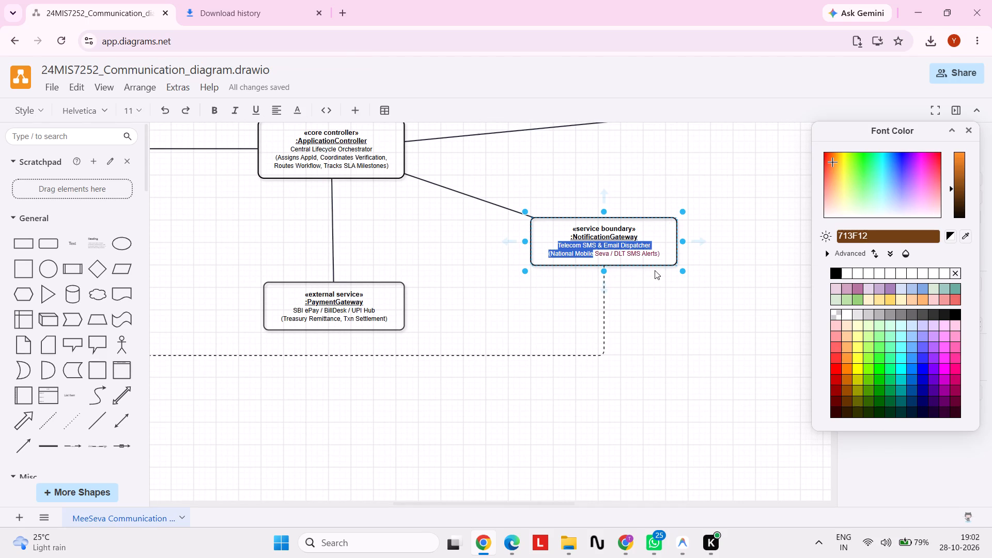
{"action": "left_click_drag", "start_coordinate": [655, 270], "coordinate": [753, 278]}
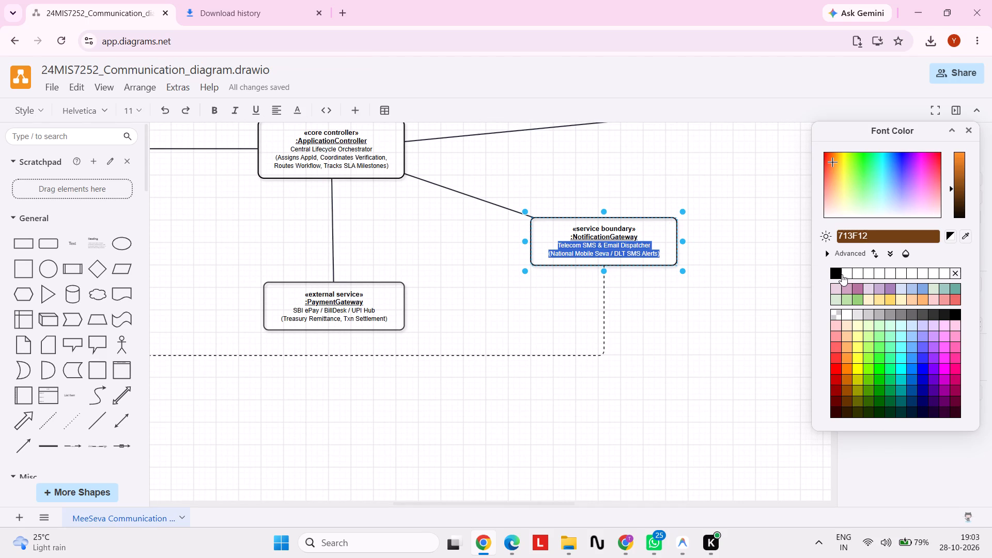
{"action": "left_click", "coordinate": [838, 274]}
{"action": "left_click", "coordinate": [730, 317]}
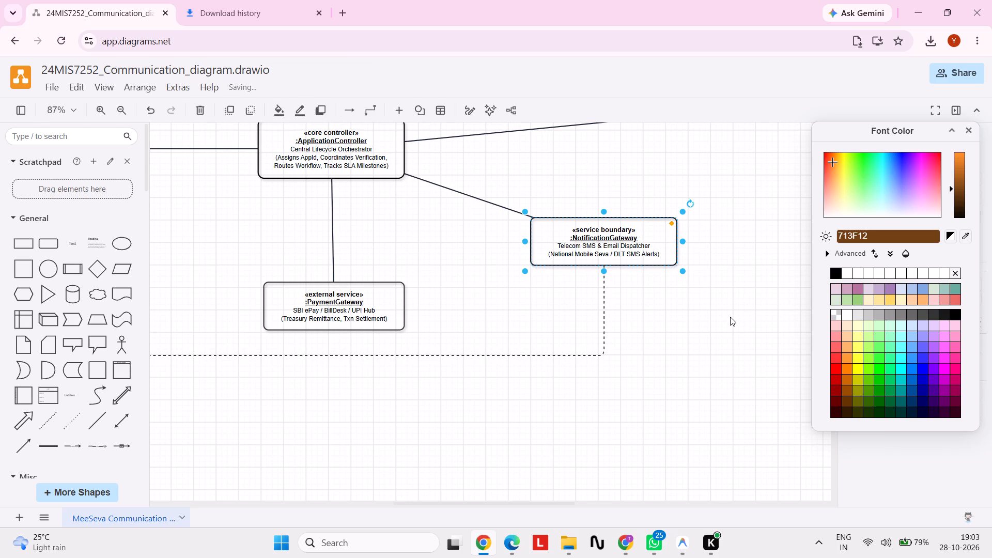
Save the finished communication diagram.
{"action": "scroll", "coordinate": [730, 317], "scroll_direction": "up", "scroll_amount": 1}
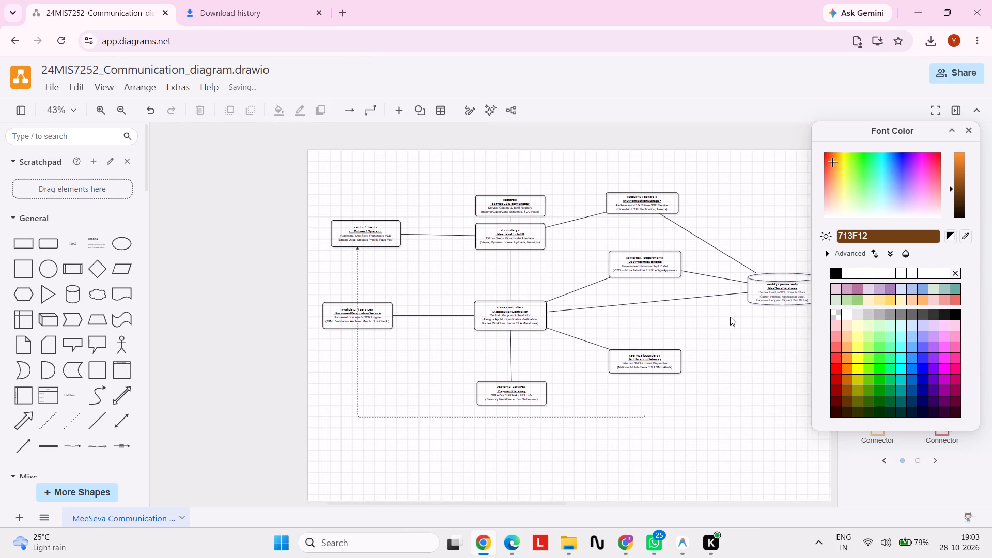
{"action": "scroll", "coordinate": [730, 317], "scroll_direction": "up", "scroll_amount": 1}
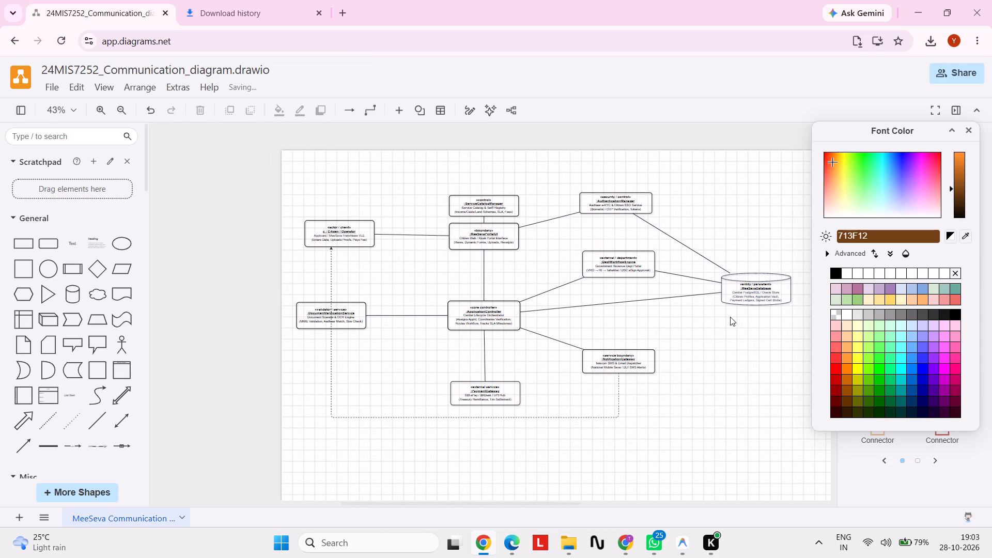
{"action": "key", "text": "ctrl+s"}
{"action": "left_click_drag", "start_coordinate": [730, 317], "coordinate": [710, 347]}
{"action": "key", "text": "ctrl+s"}
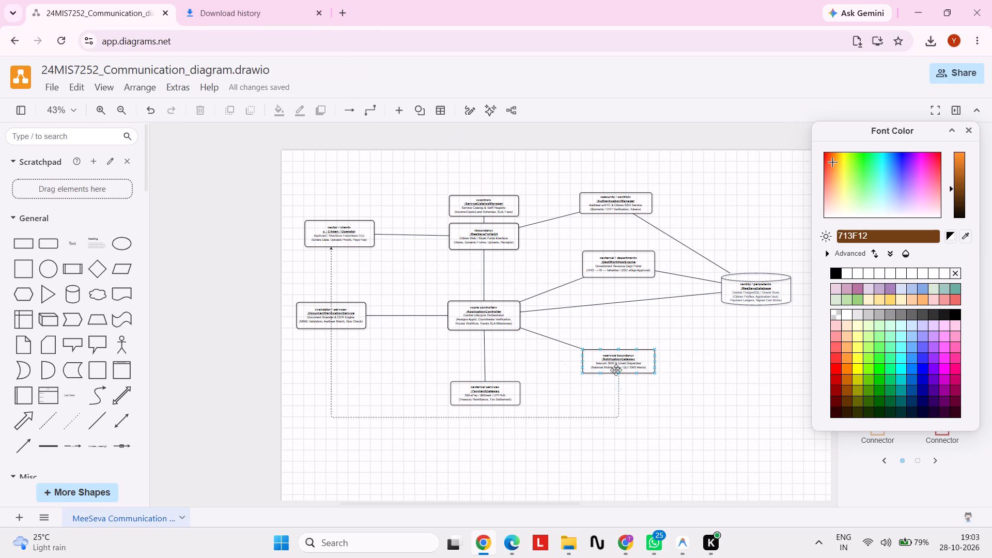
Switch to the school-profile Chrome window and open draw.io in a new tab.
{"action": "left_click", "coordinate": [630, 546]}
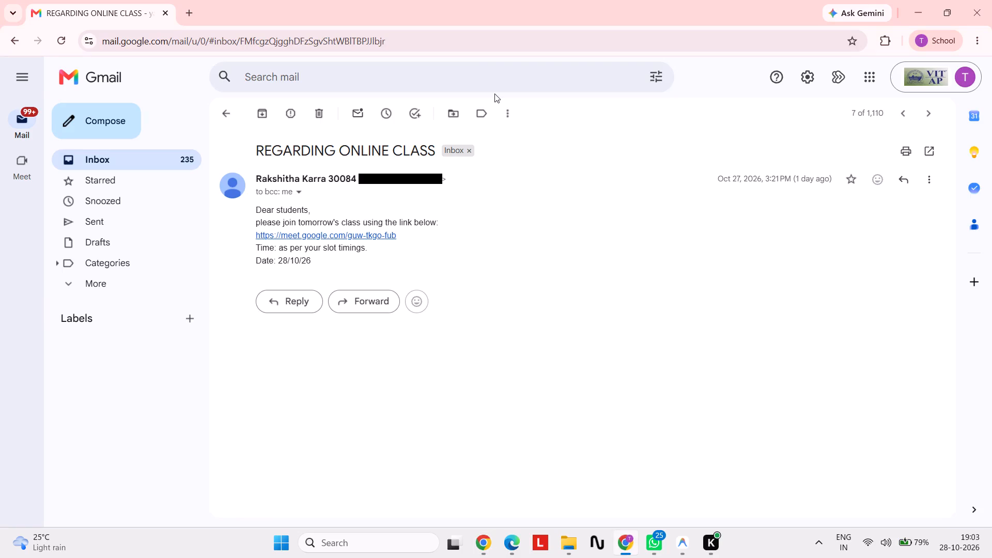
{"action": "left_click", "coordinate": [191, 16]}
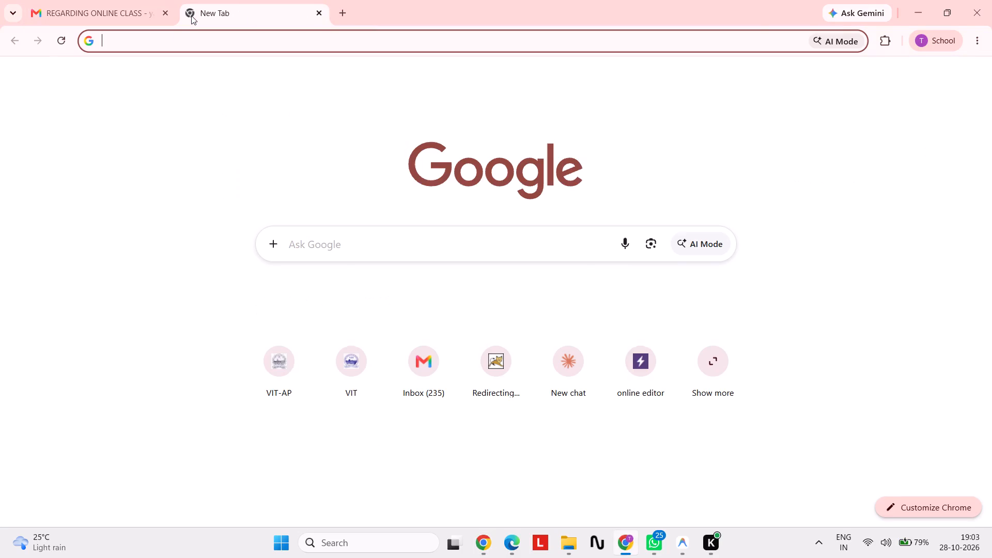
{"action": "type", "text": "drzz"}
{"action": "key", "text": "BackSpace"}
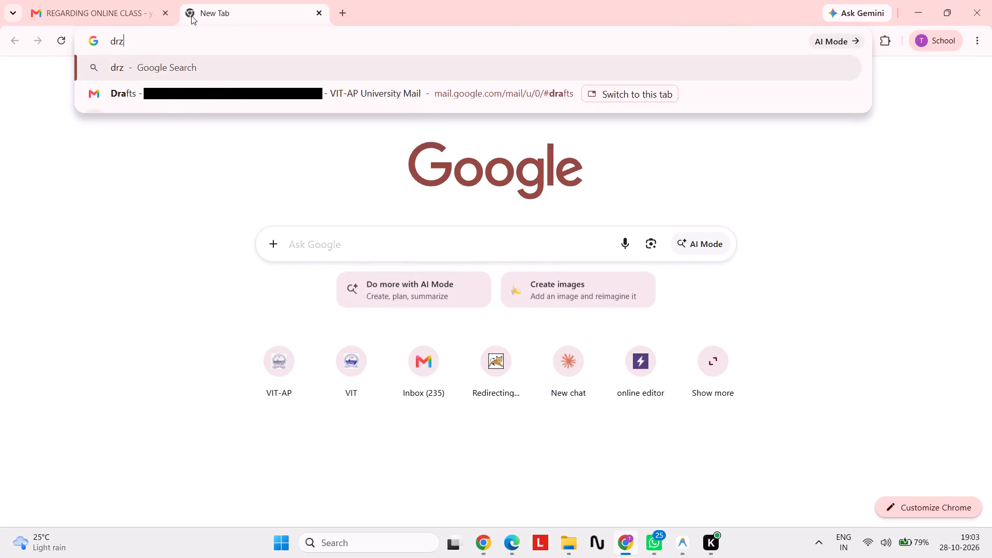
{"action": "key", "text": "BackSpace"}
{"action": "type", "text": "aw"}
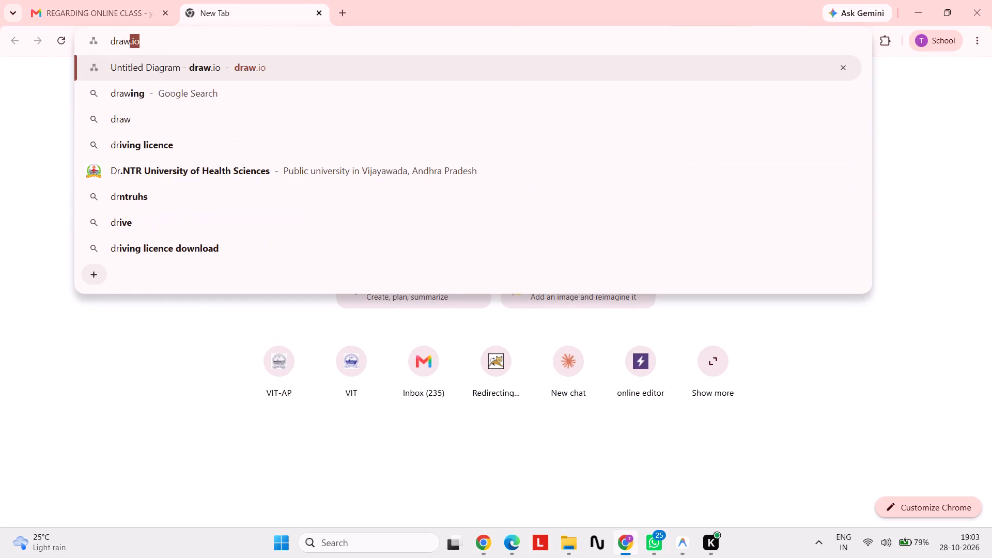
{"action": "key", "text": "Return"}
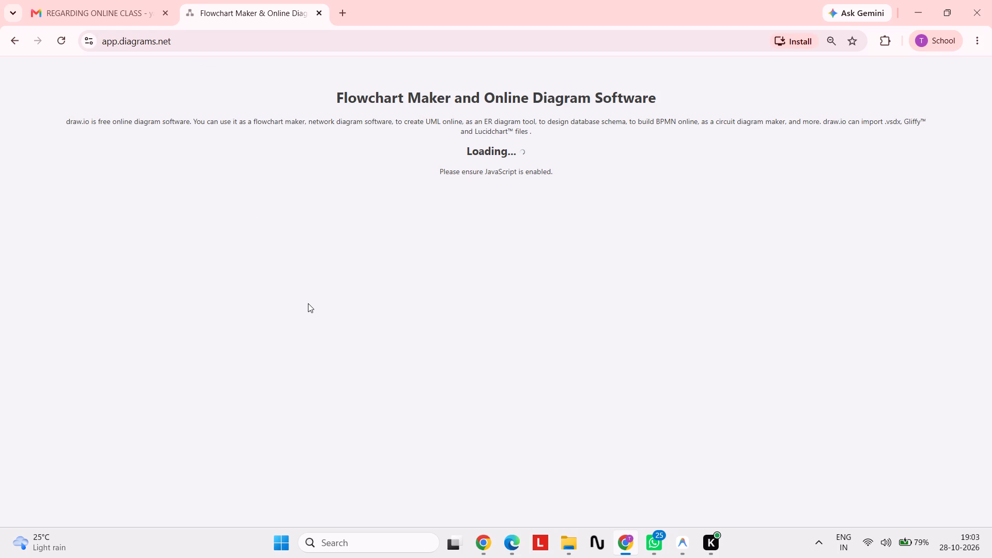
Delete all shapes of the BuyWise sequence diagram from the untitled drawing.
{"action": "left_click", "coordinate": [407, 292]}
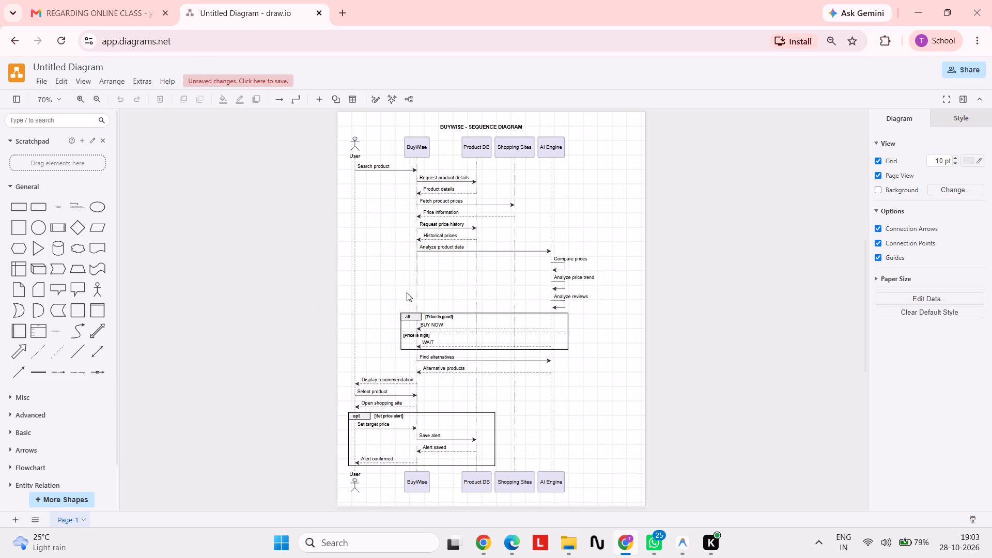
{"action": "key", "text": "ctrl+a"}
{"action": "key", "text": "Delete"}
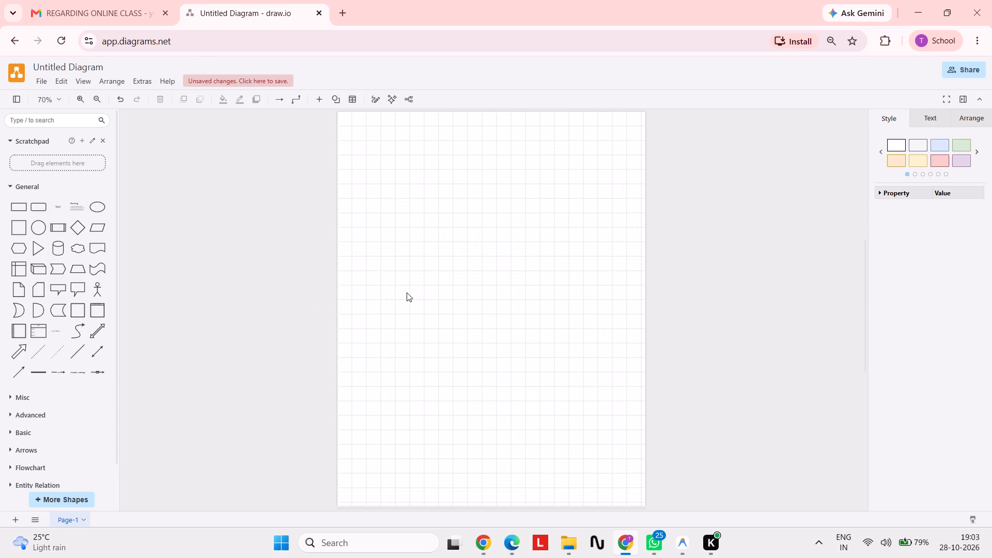
{"action": "left_click", "coordinate": [42, 83]}
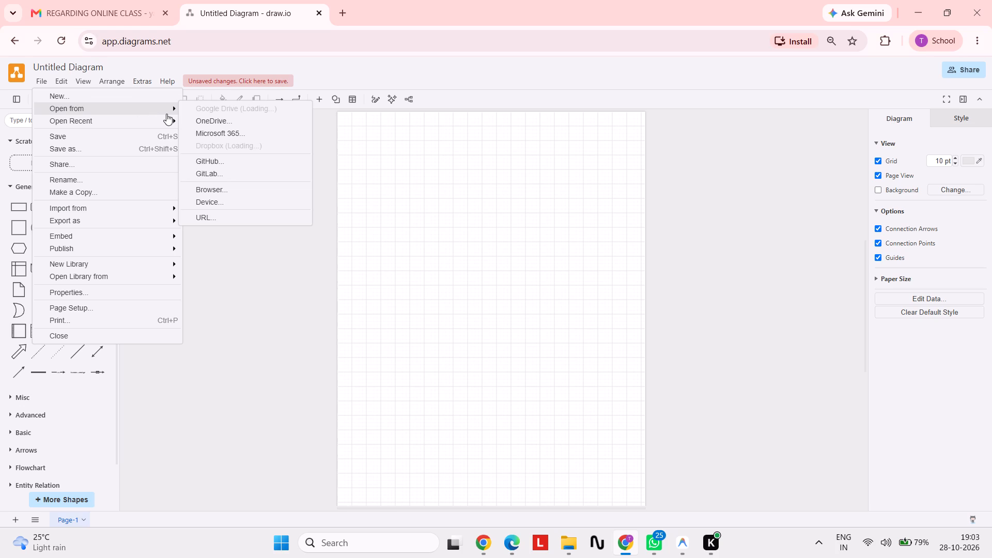
{"action": "left_click", "coordinate": [258, 202]}
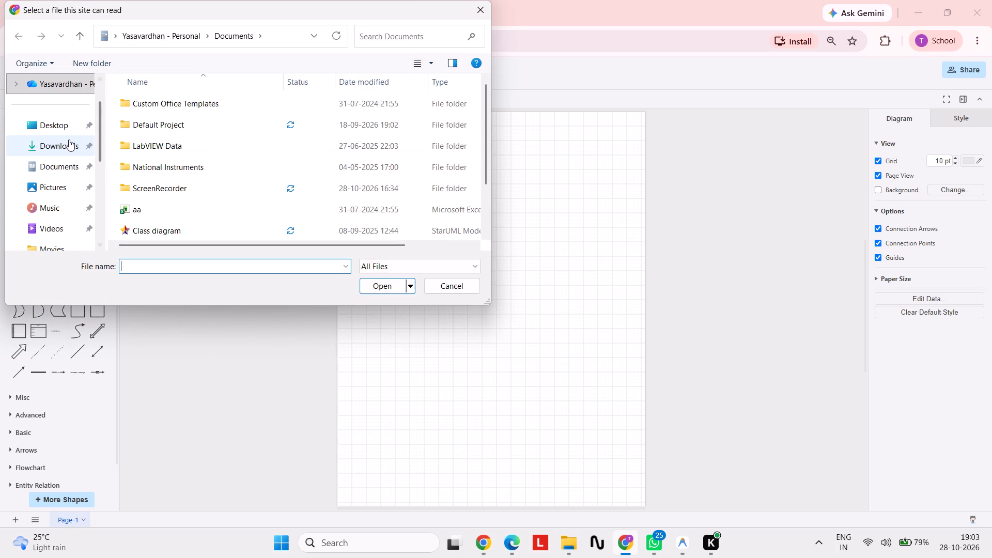
{"action": "left_click", "coordinate": [69, 139]}
{"action": "left_click", "coordinate": [236, 116]}
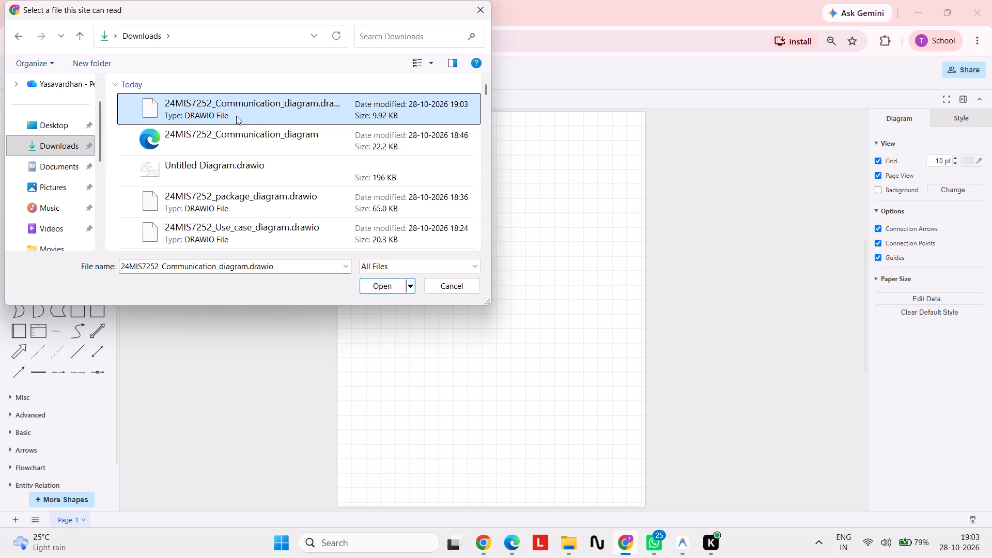
{"action": "left_click", "coordinate": [389, 284]}
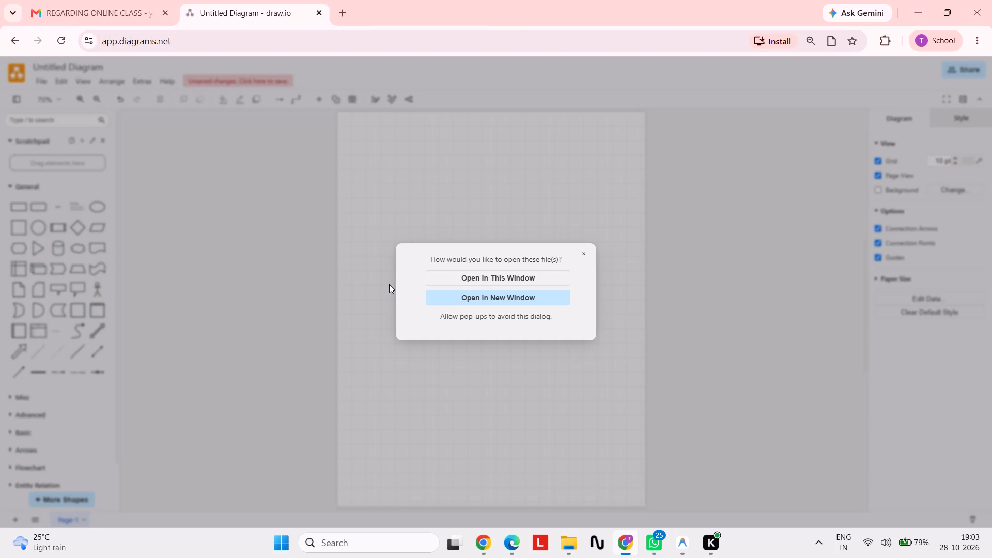
{"action": "left_click", "coordinate": [483, 278]}
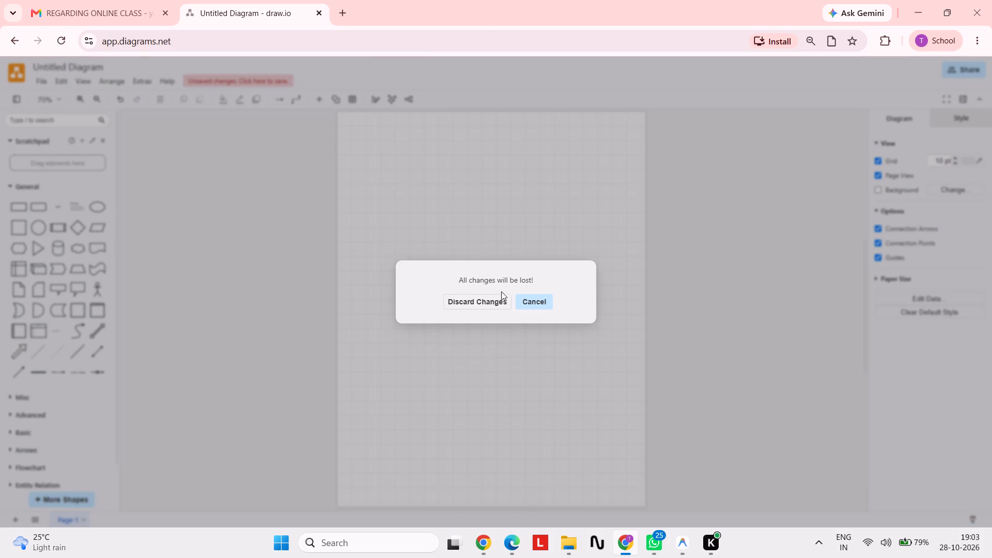
{"action": "left_click", "coordinate": [499, 300]}
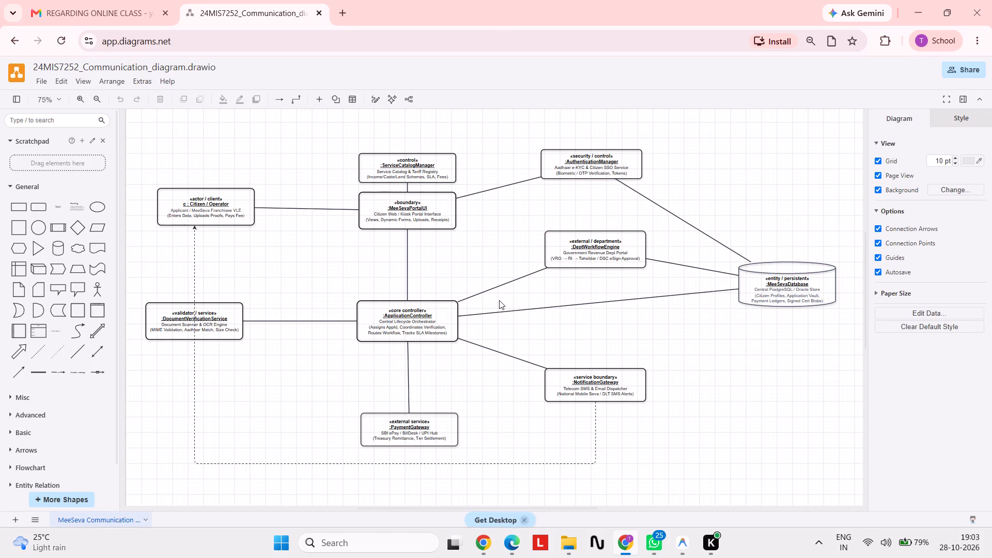
{"action": "left_click", "coordinate": [318, 11]}
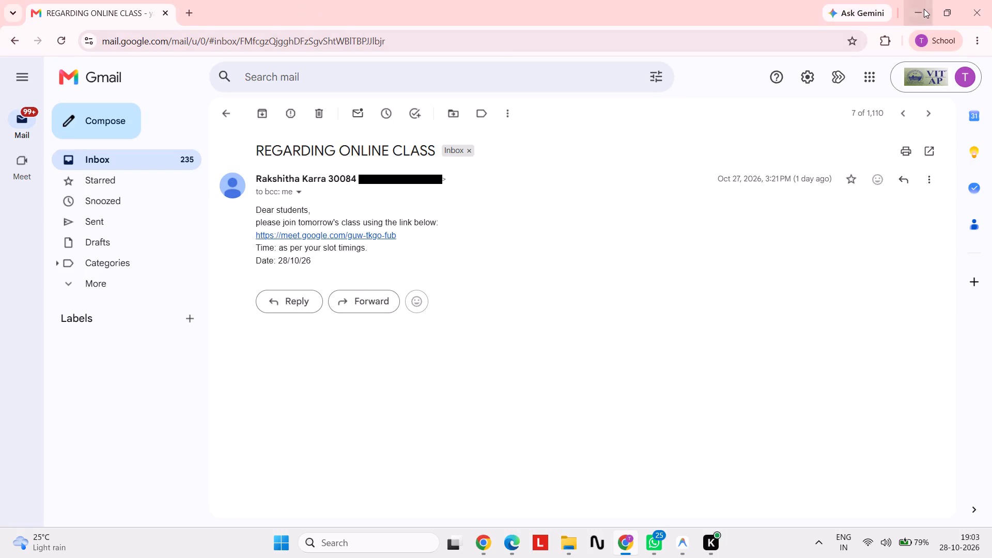
{"action": "left_click", "coordinate": [925, 9]}
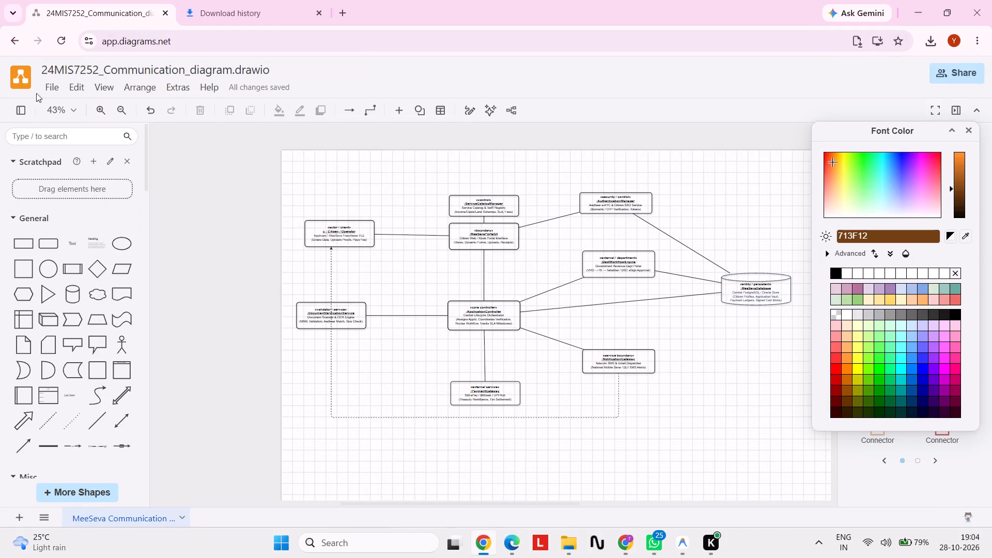
{"action": "left_click", "coordinate": [59, 86]}
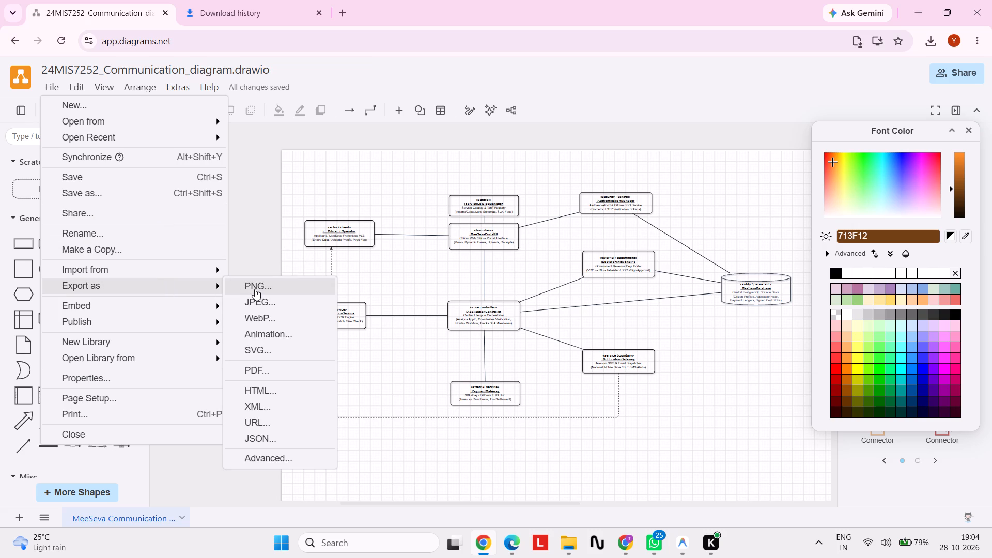
{"action": "left_click", "coordinate": [255, 289]}
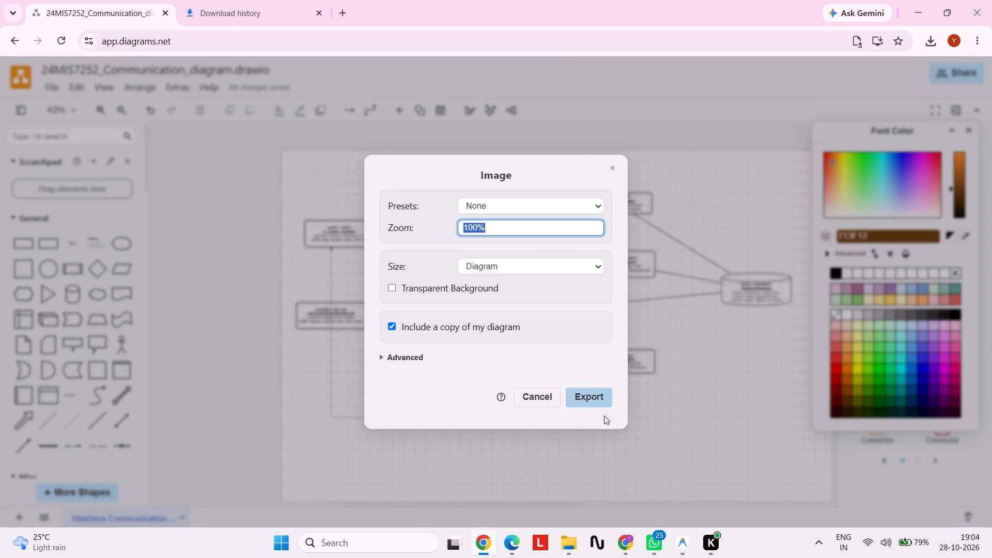
{"action": "left_click", "coordinate": [599, 400]}
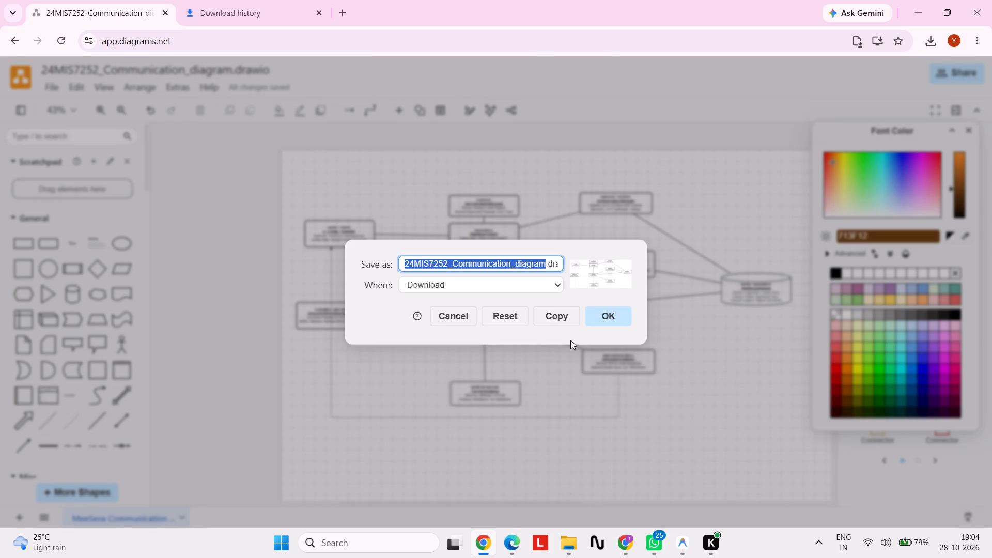
{"action": "left_click", "coordinate": [606, 315]}
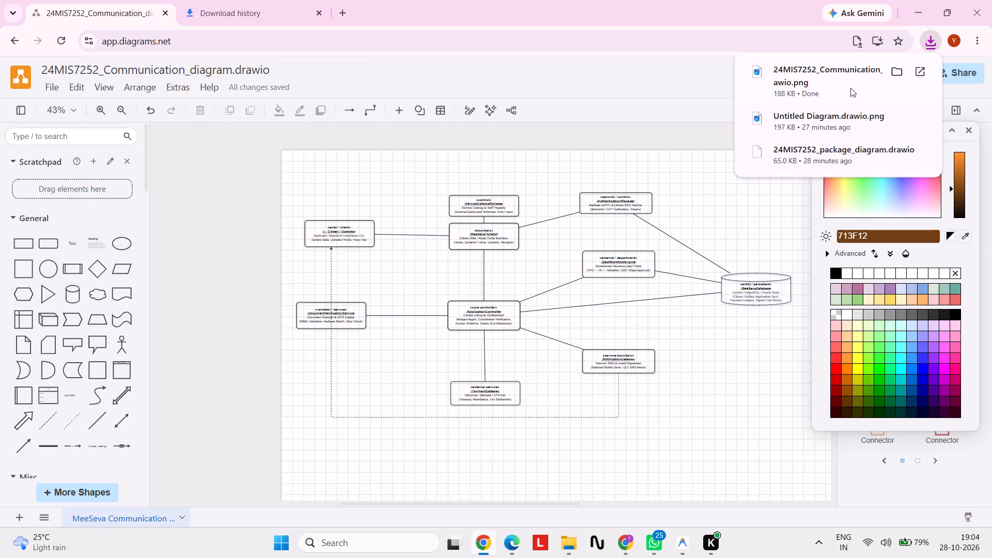
Show the exported communication diagram PNG in the Downloads folder and open the sharing options for it.
{"action": "left_click", "coordinate": [895, 74]}
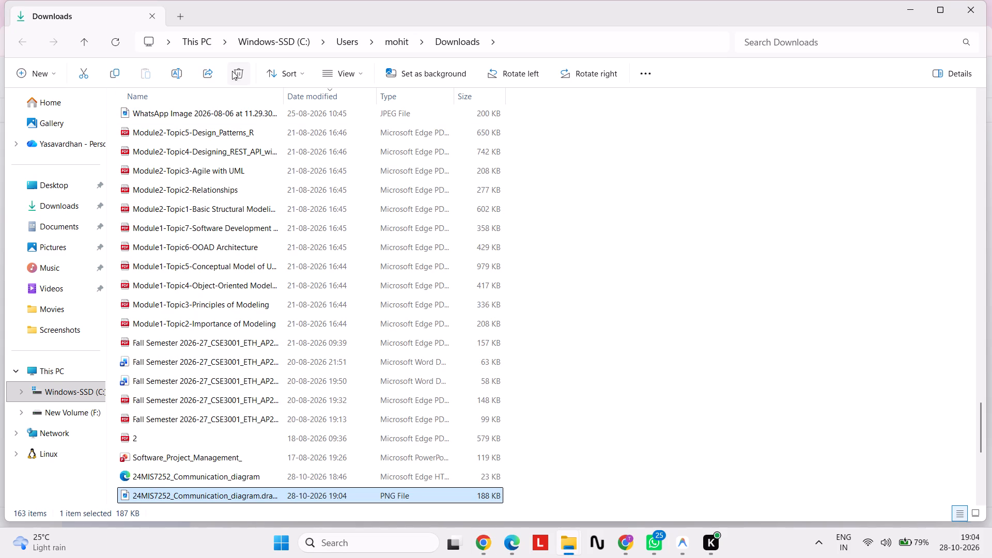
{"action": "left_click", "coordinate": [208, 78]}
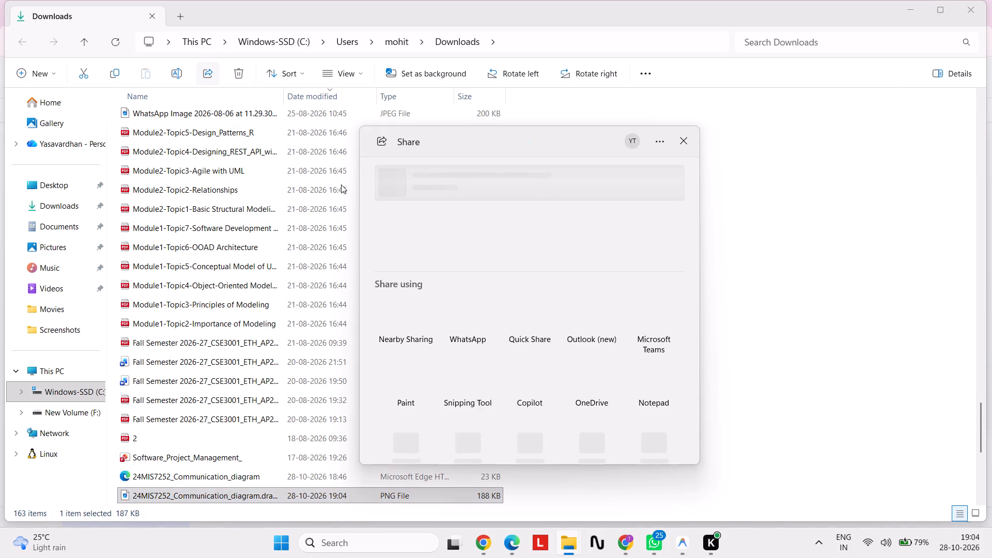
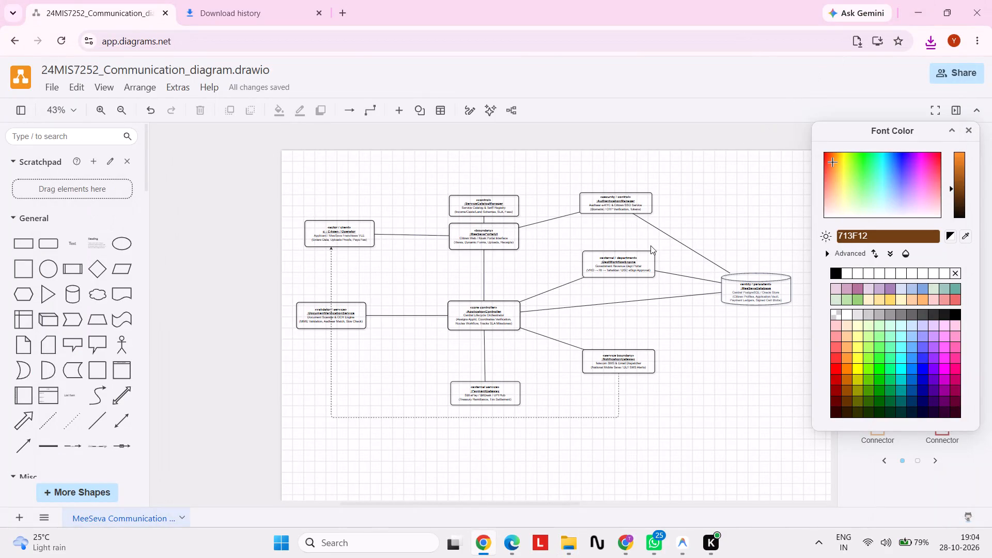
Save the restyled communication diagram.
{"action": "key", "text": "ctrl+s"}
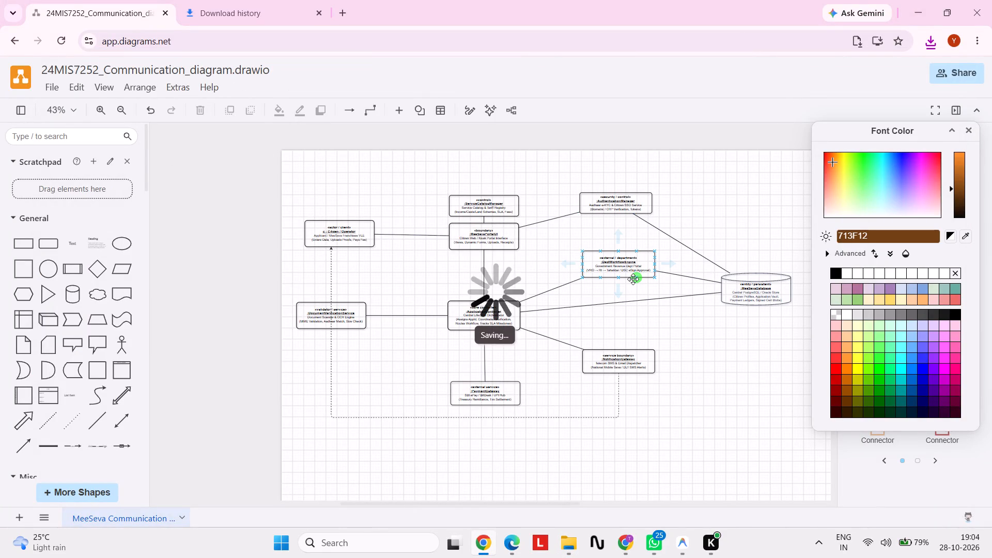
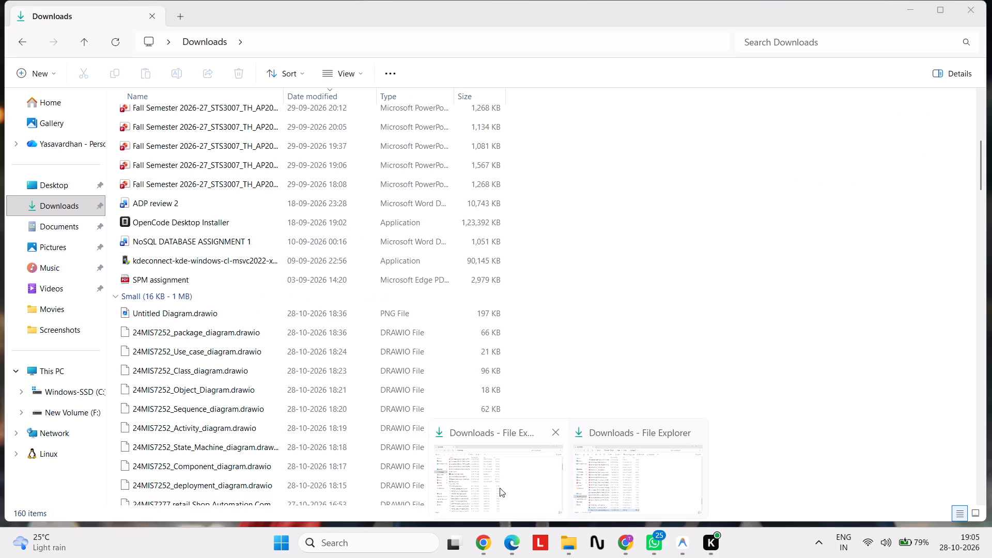
{"action": "left_click", "coordinate": [500, 488]}
{"action": "scroll", "coordinate": [398, 76], "scroll_direction": "up", "scroll_amount": 1}
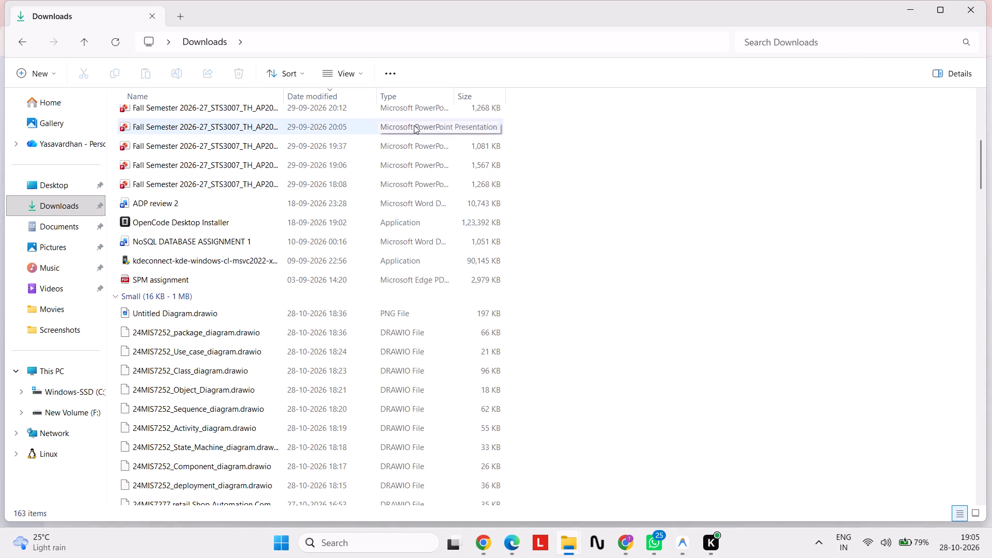
{"action": "scroll", "coordinate": [401, 224], "scroll_direction": "up", "scroll_amount": 6}
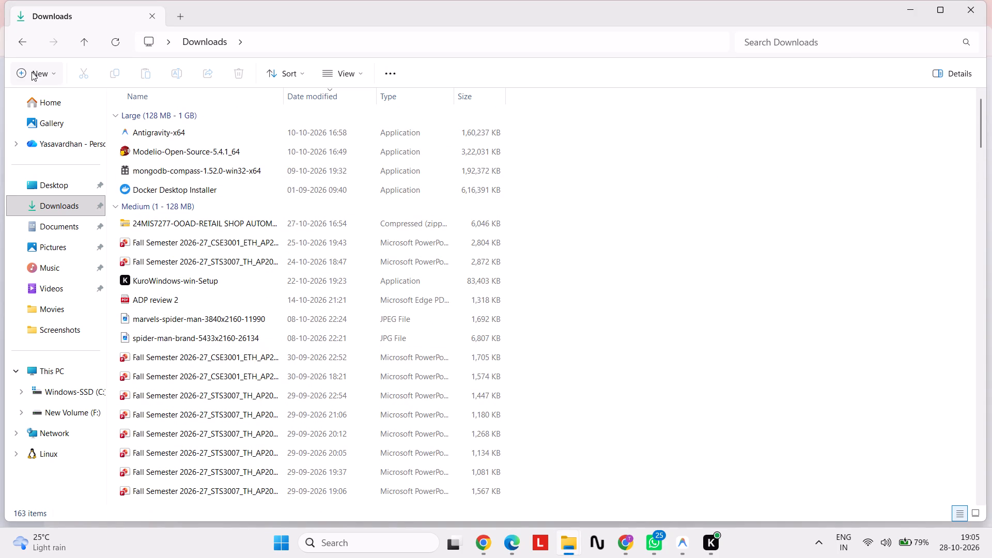
{"action": "left_click", "coordinate": [32, 72]}
{"action": "left_click", "coordinate": [126, 248]}
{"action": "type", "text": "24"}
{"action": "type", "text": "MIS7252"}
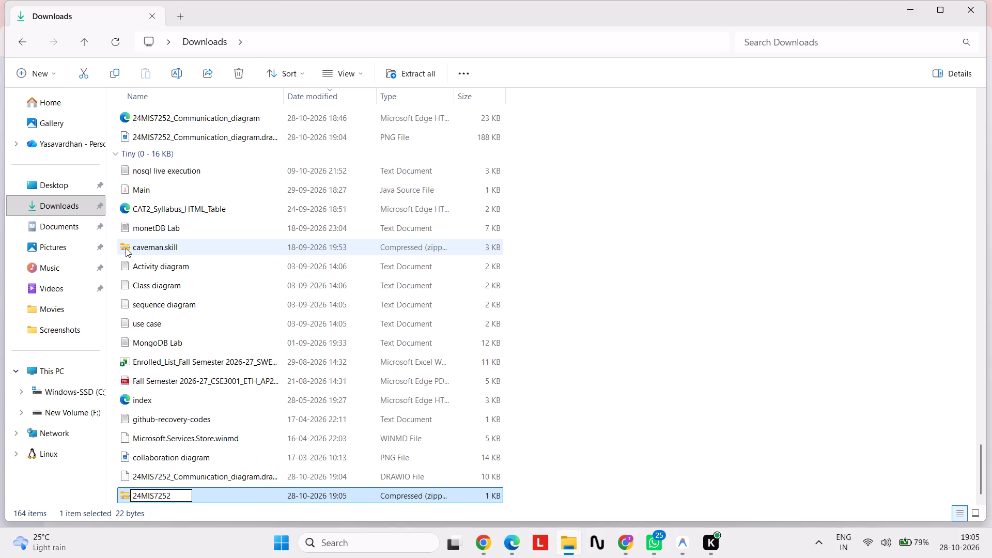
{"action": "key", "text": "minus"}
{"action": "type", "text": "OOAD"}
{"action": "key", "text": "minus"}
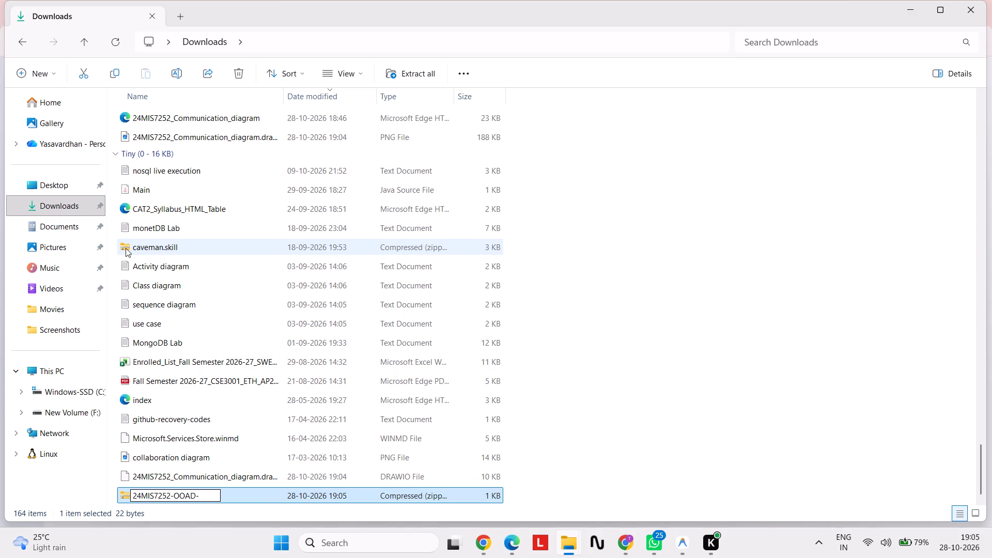
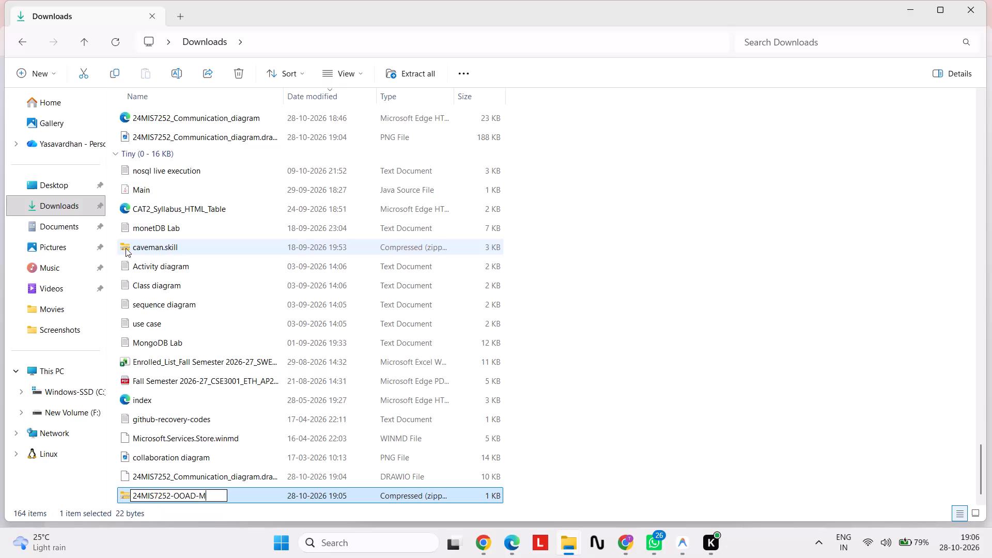
Complete the new ZIP archive's name as the diagram files' student ID prefix followed by "-OOAD-Mee seva".
{"action": "type", "text": "ee"}
{"action": "key", "text": "space"}
{"action": "type", "text": "seva"}
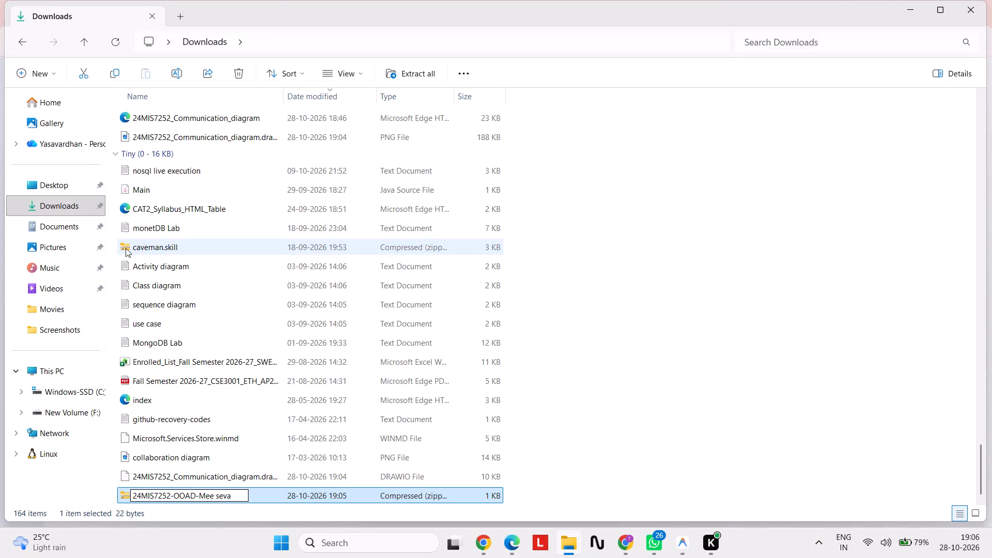
{"action": "key", "text": "space"}
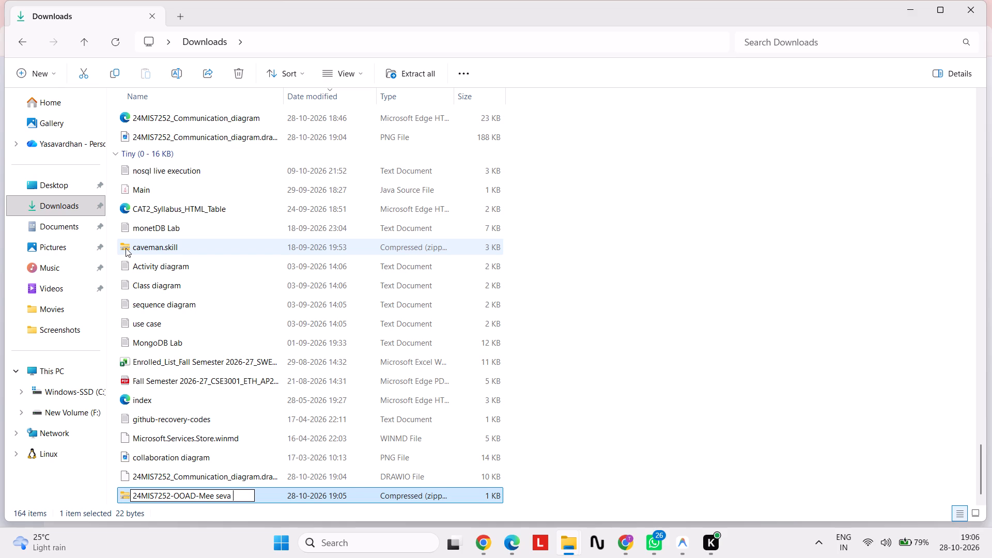
{"action": "key", "text": "shift+a"}
{"action": "type", "text": "[["}
{"action": "key", "text": "BackSpace"}
{"action": "key", "text": "BackSpace"}
{"action": "type", "text": "pp"}
{"action": "type", "text": "li"}
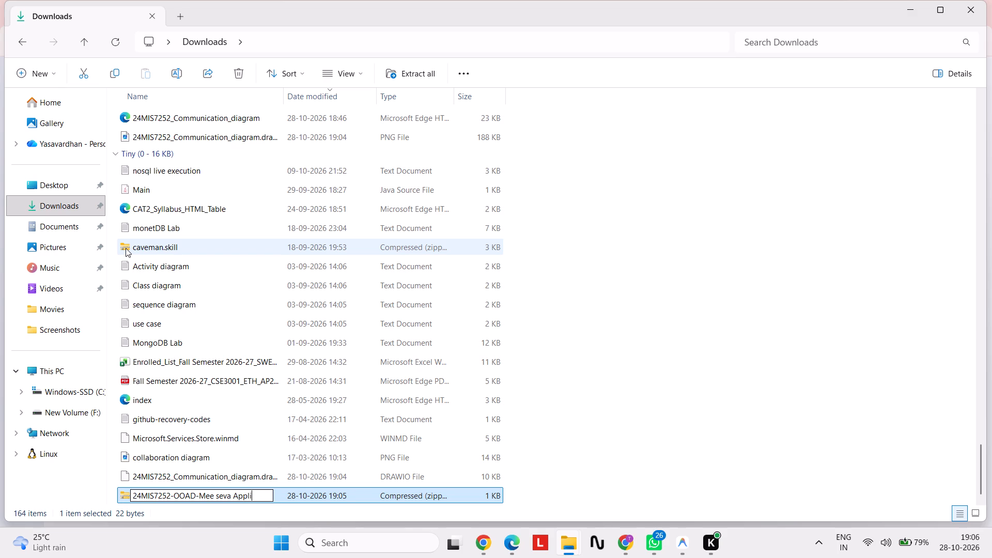
{"action": "type", "text": "cation"}
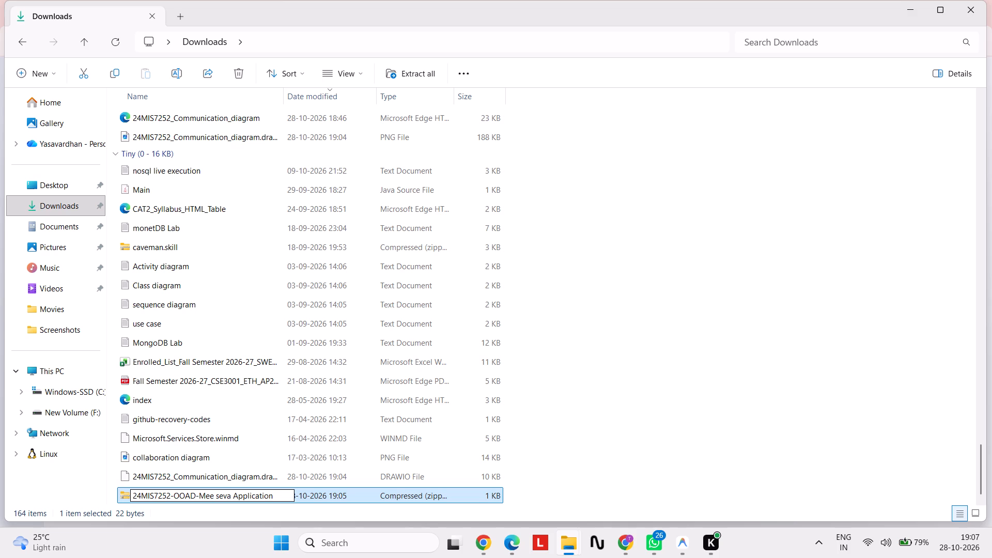
{"action": "key", "text": "BackSpace"}
{"action": "key", "text": "BackSpace"}
{"action": "key", "text": "BackSpace"}
{"action": "key", "text": "BackSpace"}
{"action": "key", "text": "BackSpace"}
{"action": "key", "text": "BackSpace"}
{"action": "key", "text": "BackSpace"}
{"action": "key", "text": "BackSpace"}
{"action": "key", "text": "BackSpace"}
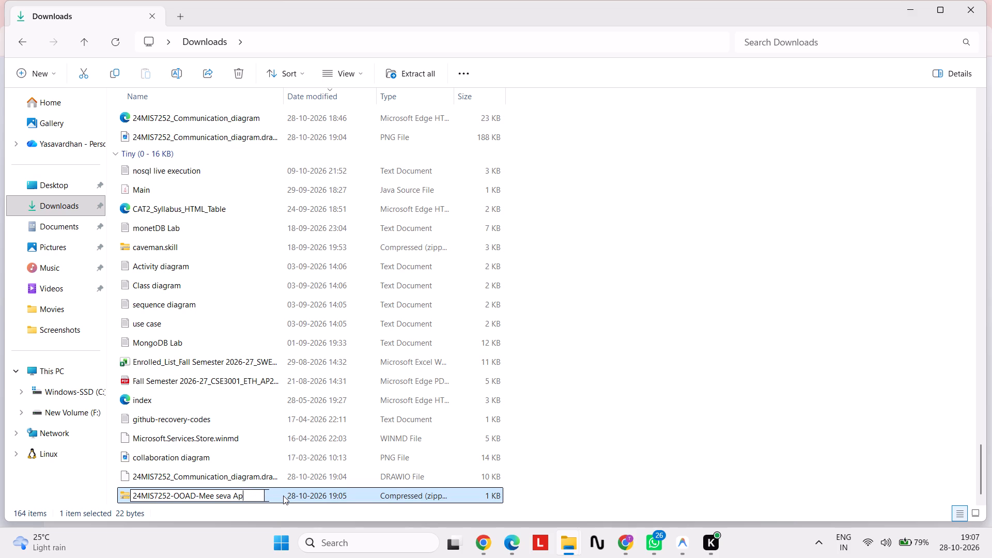
{"action": "key", "text": "BackSpace"}
{"action": "key", "text": "BackSpace"}
{"action": "key", "text": "BackSpace"}
{"action": "key", "text": "Return"}
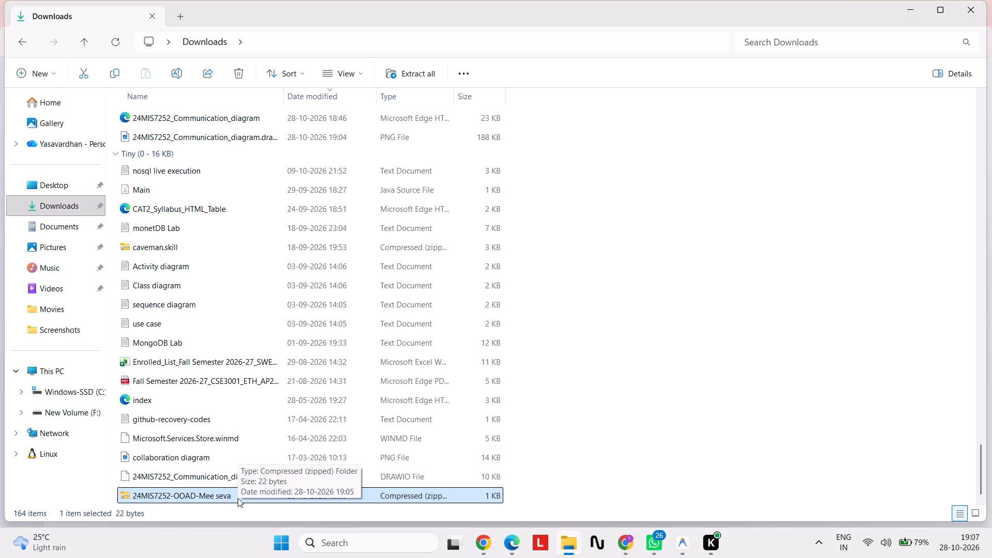
Add the Communication_diagram .drawio file from Downloads to the OOAD-Mee seva ZIP archive and check the archive's contents.
{"action": "double_click", "coordinate": [201, 492]}
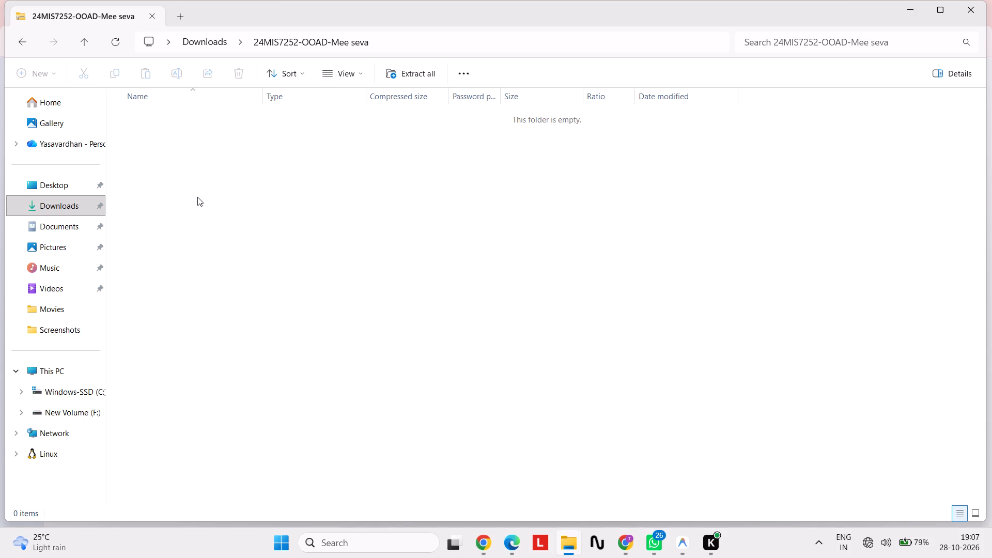
{"action": "left_click", "coordinate": [78, 209]}
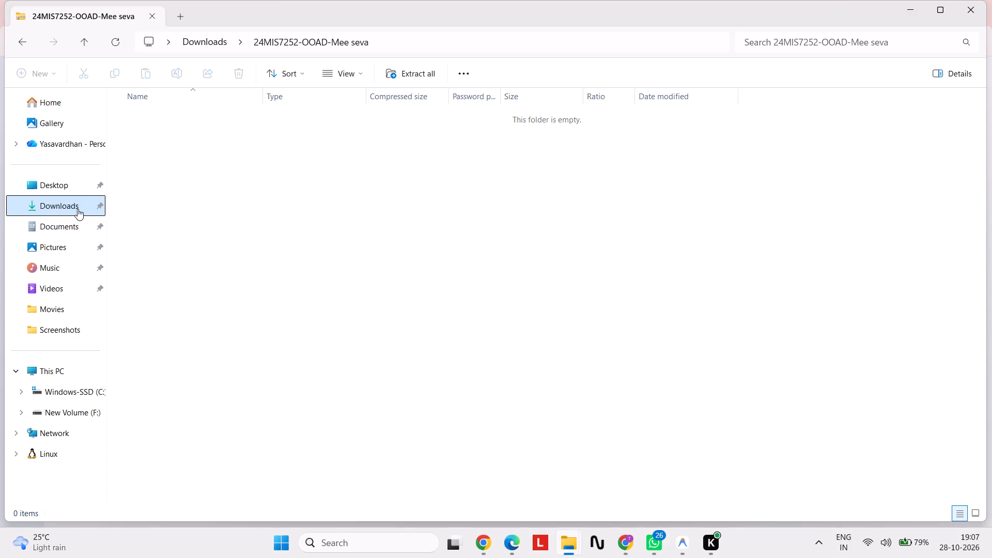
{"action": "scroll", "coordinate": [269, 241], "scroll_direction": "down", "scroll_amount": 4}
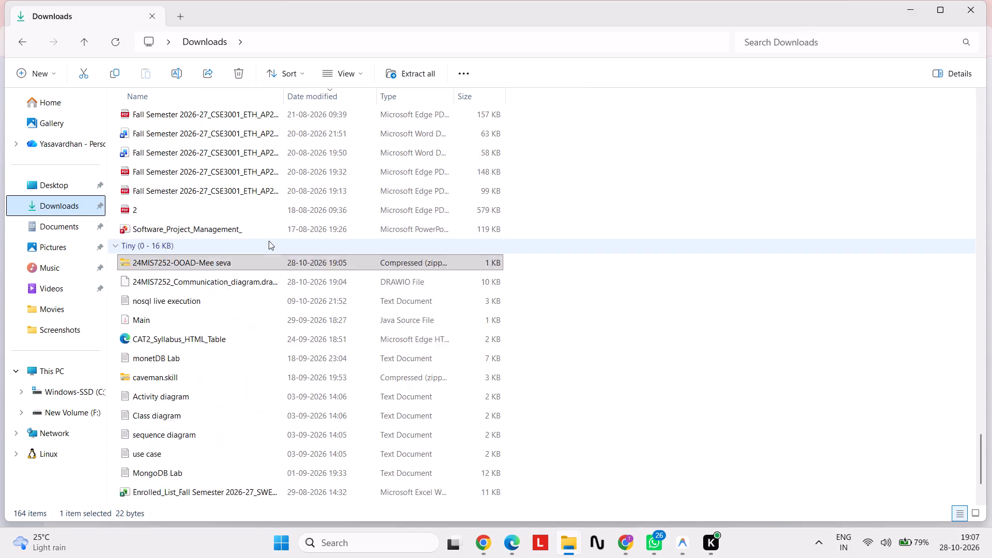
{"action": "scroll", "coordinate": [269, 241], "scroll_direction": "down", "scroll_amount": 1}
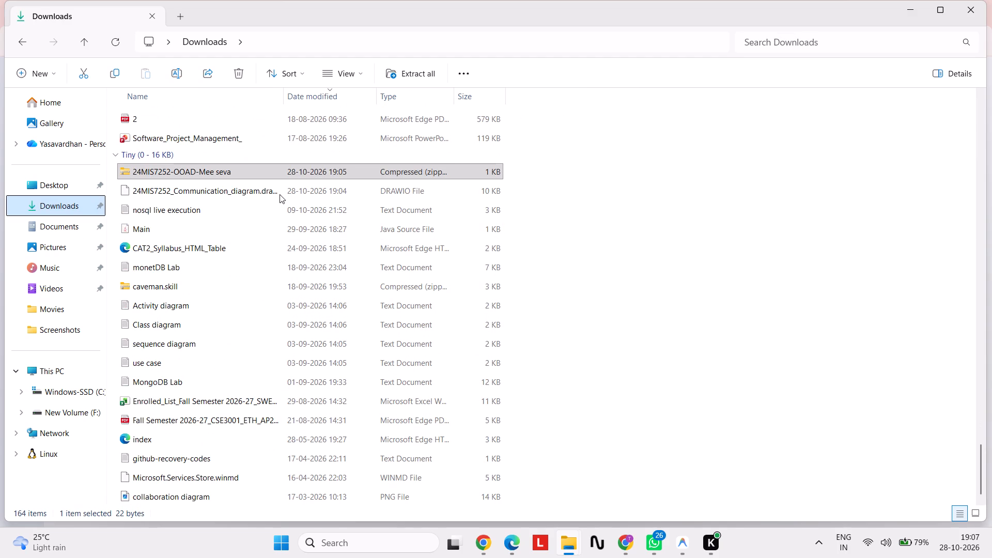
{"action": "scroll", "coordinate": [280, 194], "scroll_direction": "down", "scroll_amount": 4}
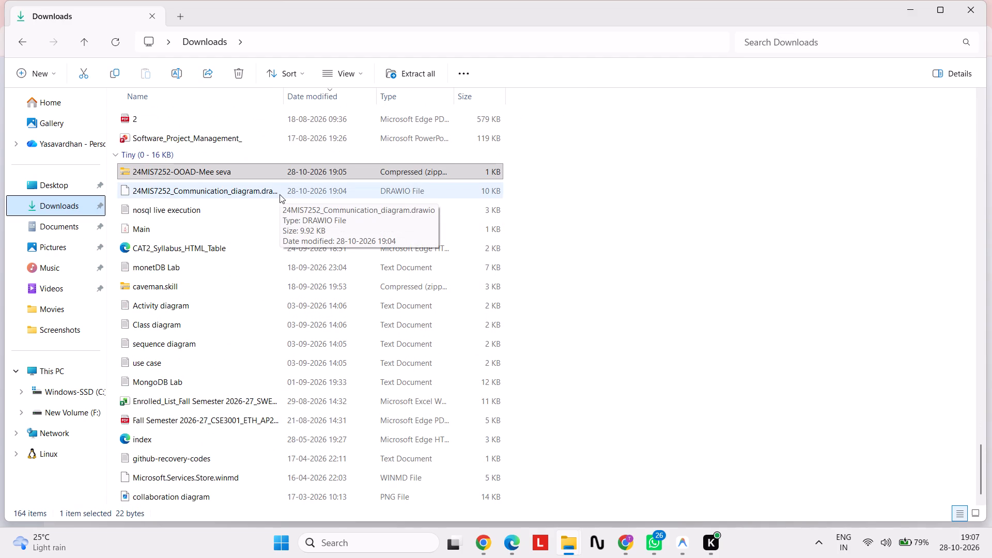
{"action": "scroll", "coordinate": [280, 194], "scroll_direction": "down", "scroll_amount": 5}
{"action": "left_click", "coordinate": [280, 194]}
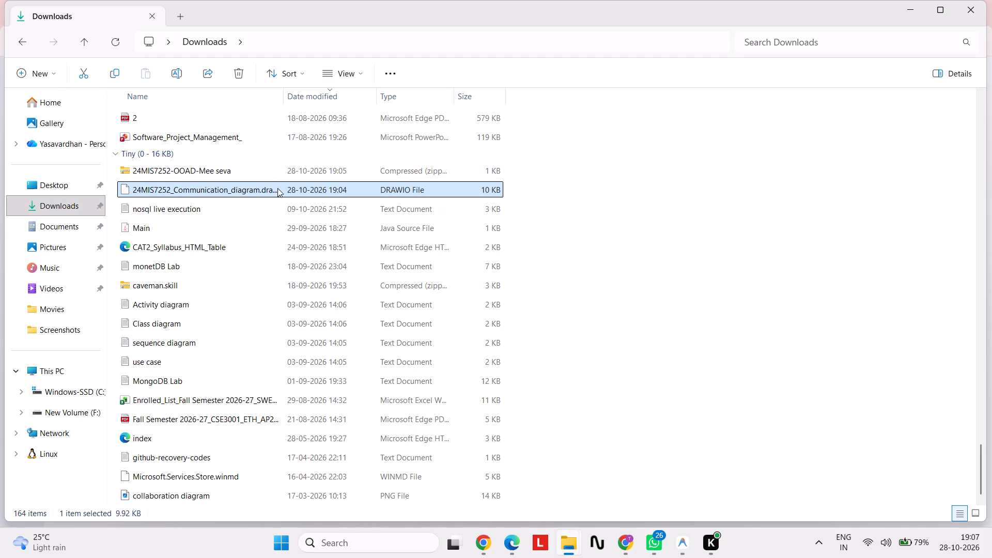
{"action": "left_click_drag", "start_coordinate": [278, 189], "coordinate": [267, 173]}
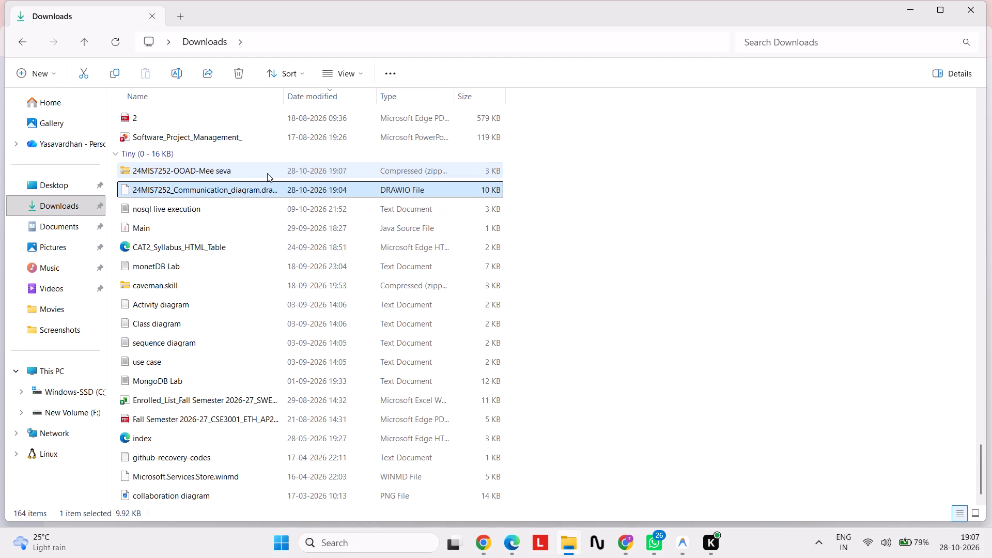
{"action": "left_click", "coordinate": [267, 173]}
{"action": "double_click", "coordinate": [267, 173]}
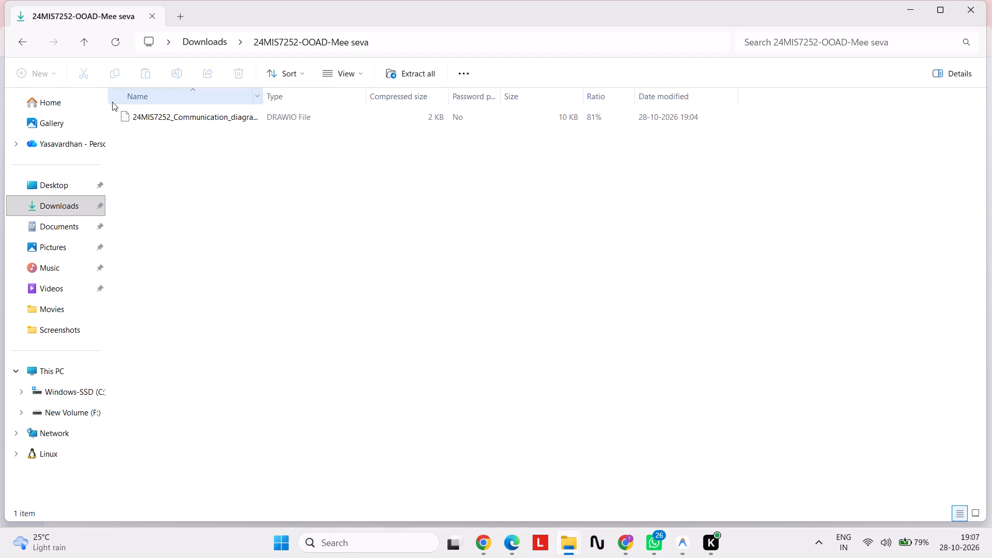
{"action": "left_click", "coordinate": [24, 45]}
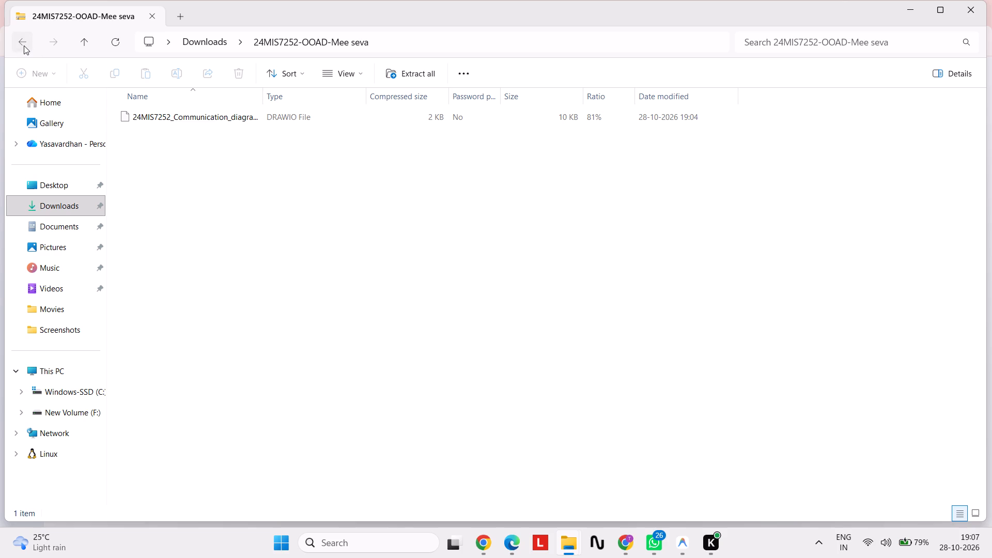
Search Downloads for the student ID prefix and show all of today's matching files.
{"action": "scroll", "coordinate": [286, 322], "scroll_direction": "down", "scroll_amount": 3}
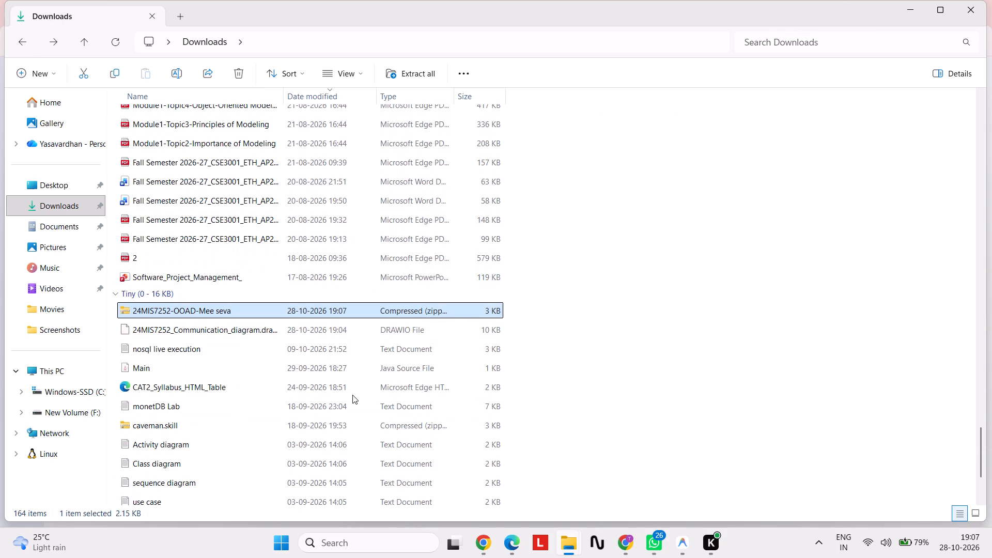
{"action": "scroll", "coordinate": [683, 318], "scroll_direction": "down", "scroll_amount": 4}
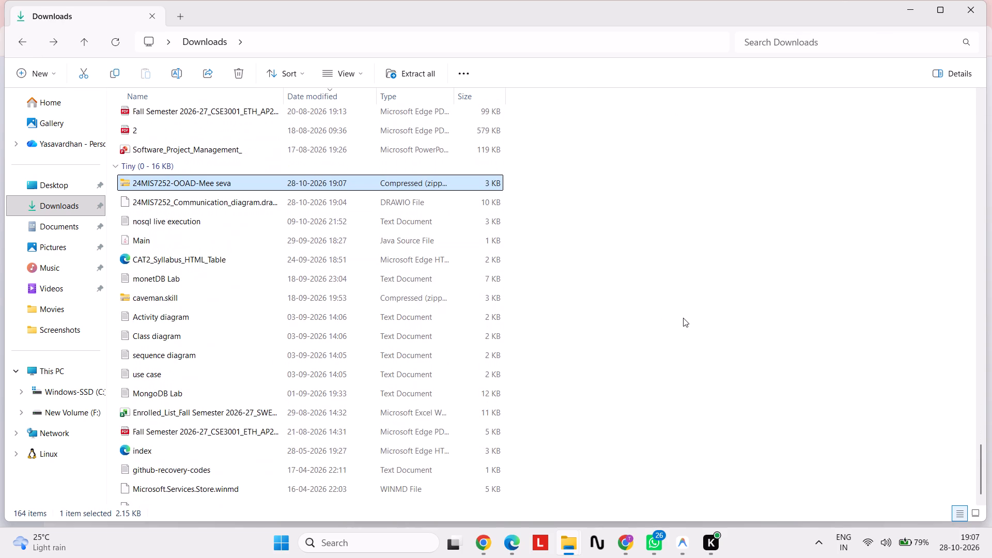
{"action": "scroll", "coordinate": [683, 318], "scroll_direction": "down", "scroll_amount": 4}
{"action": "scroll", "coordinate": [536, 296], "scroll_direction": "down", "scroll_amount": 1}
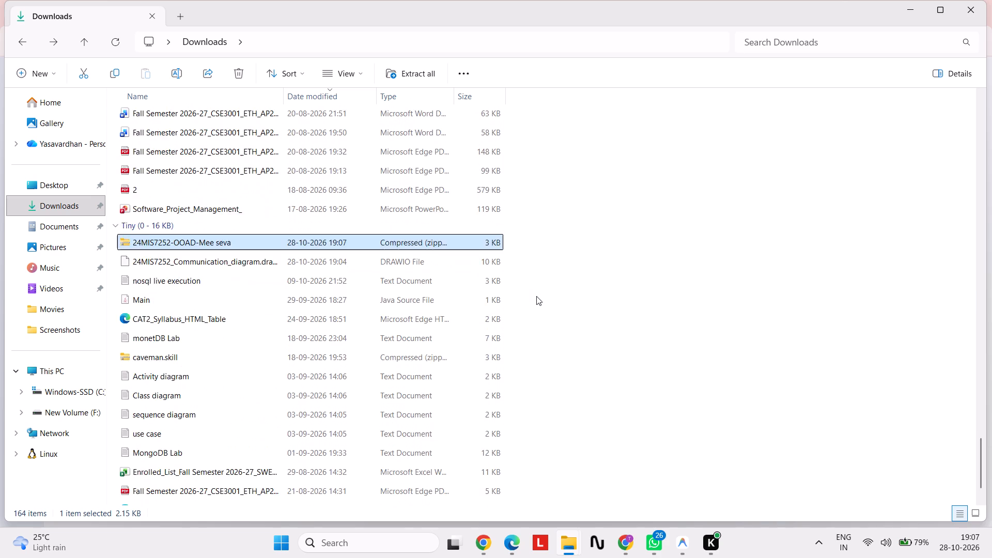
{"action": "scroll", "coordinate": [536, 296], "scroll_direction": "down", "scroll_amount": 6}
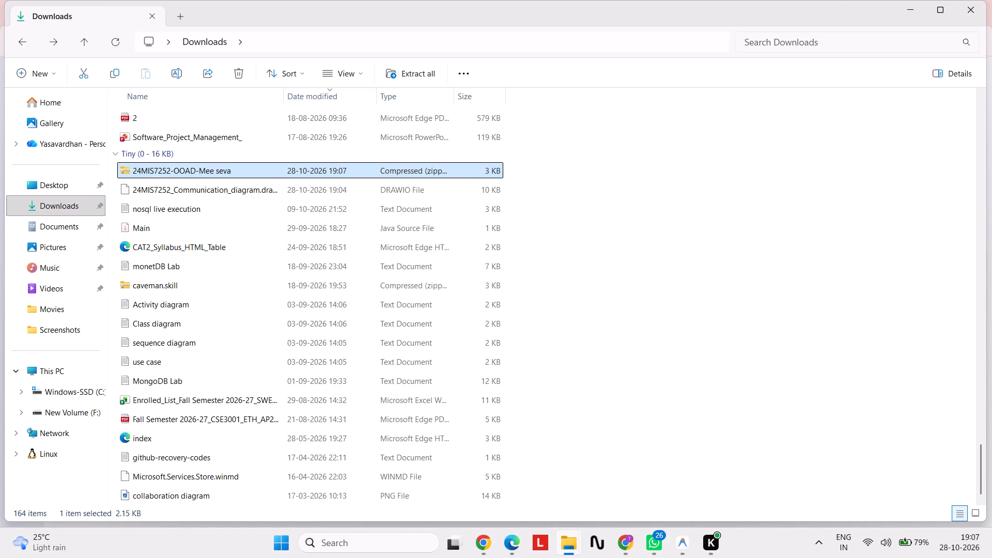
{"action": "left_click", "coordinate": [833, 45]}
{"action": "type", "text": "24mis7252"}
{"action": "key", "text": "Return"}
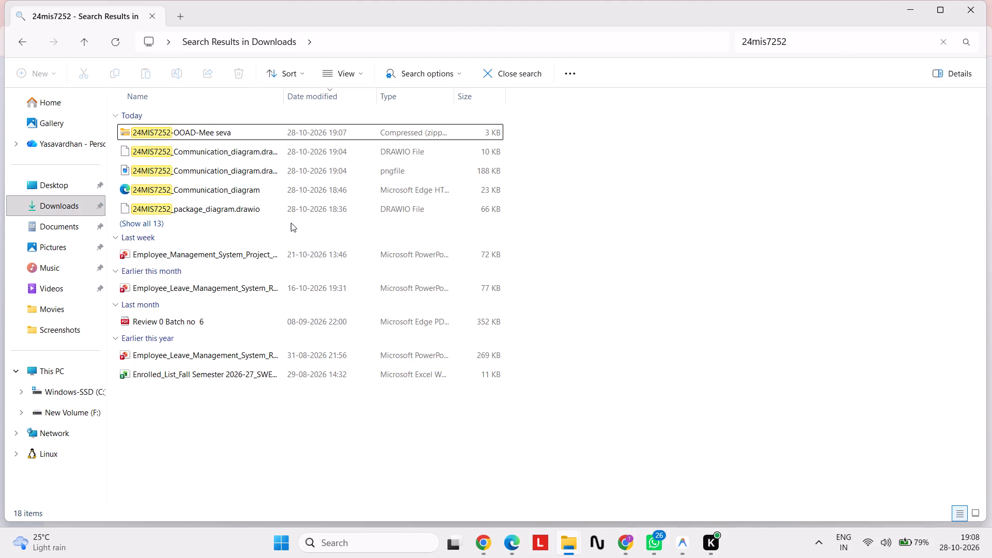
{"action": "left_click", "coordinate": [160, 220]}
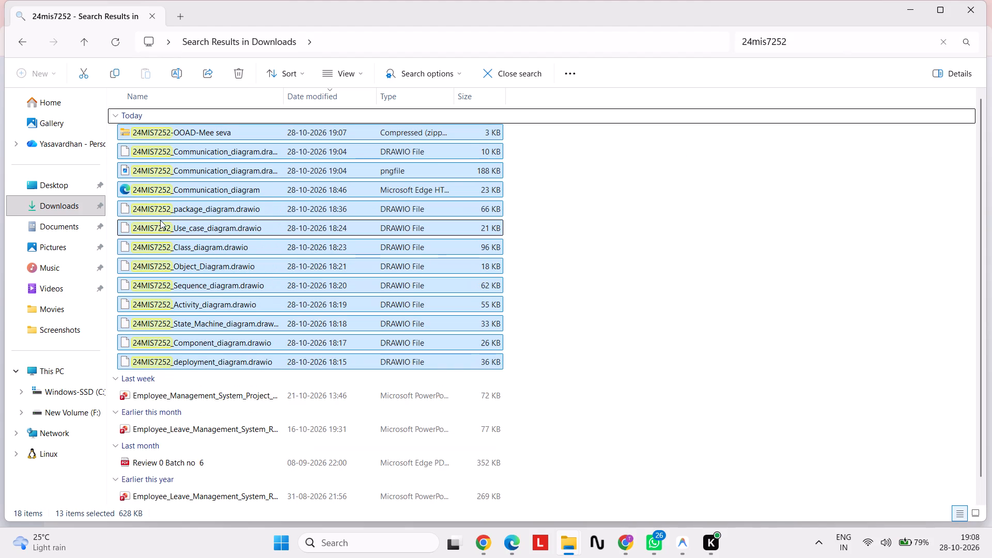
{"action": "left_click", "coordinate": [770, 245]}
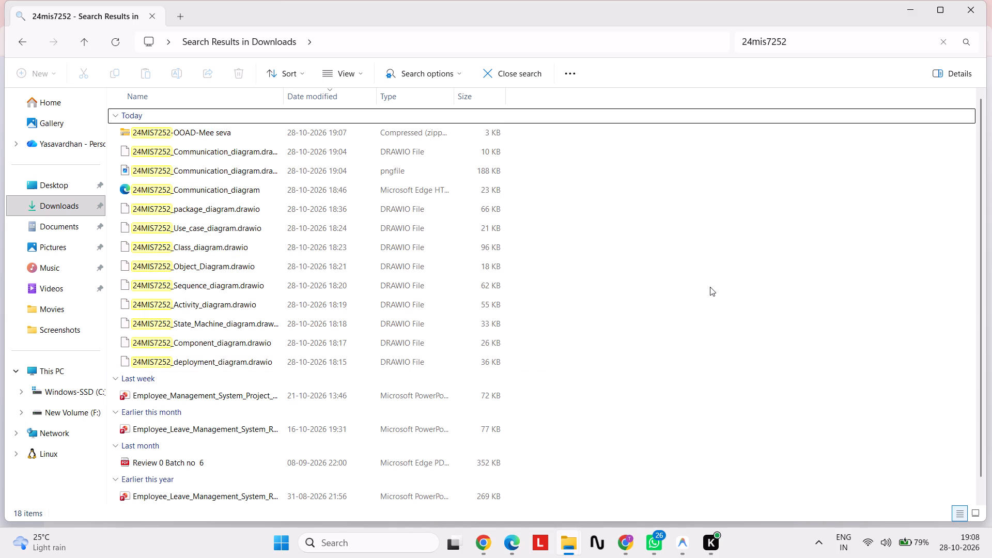
Copy the nine other .drawio diagram files, from package_diagram to deployment_diagram, into the OOAD-Mee seva ZIP archive.
{"action": "scroll", "coordinate": [710, 287], "scroll_direction": "up", "scroll_amount": 2}
{"action": "left_click_drag", "start_coordinate": [695, 196], "coordinate": [557, 193]}
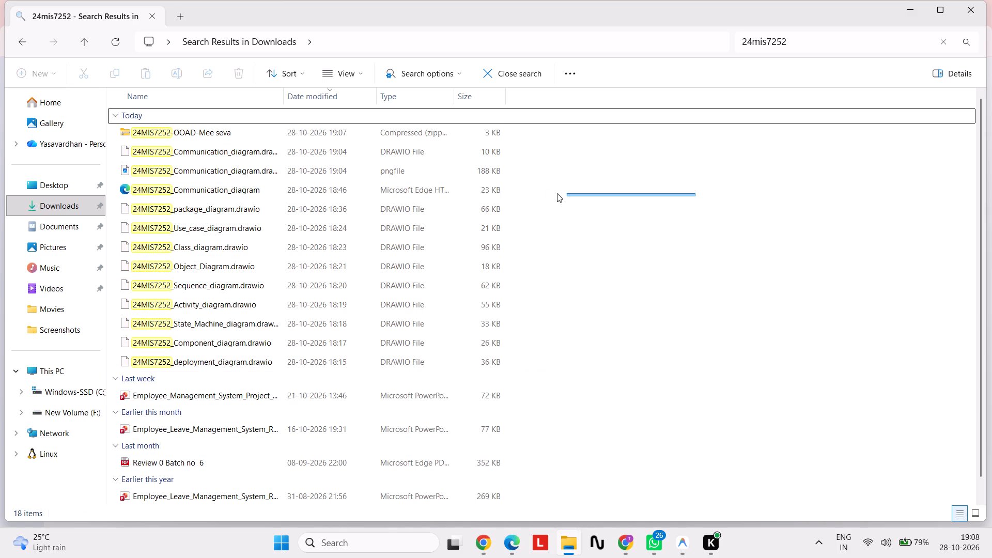
{"action": "left_click_drag", "start_coordinate": [557, 193], "coordinate": [548, 228]}
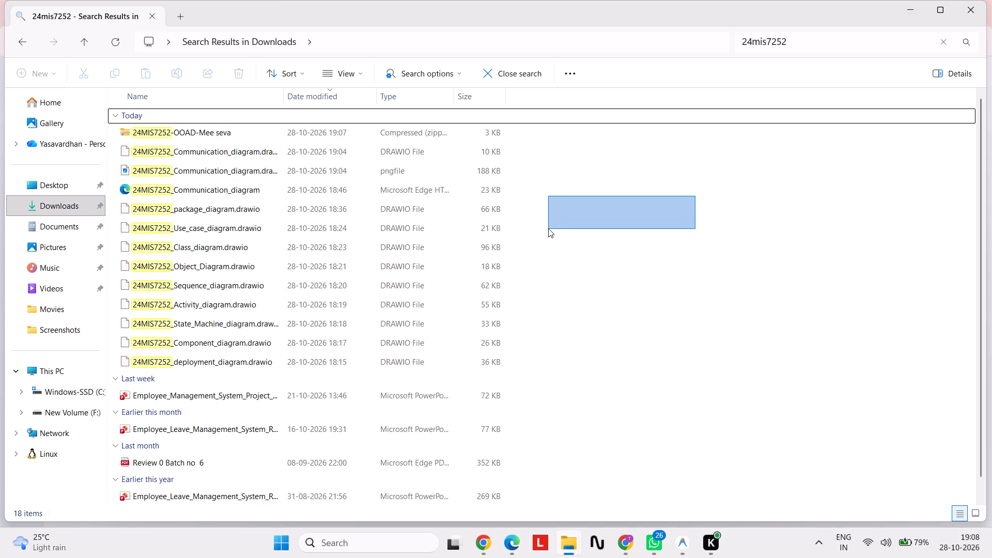
{"action": "left_click_drag", "start_coordinate": [548, 228], "coordinate": [584, 192]}
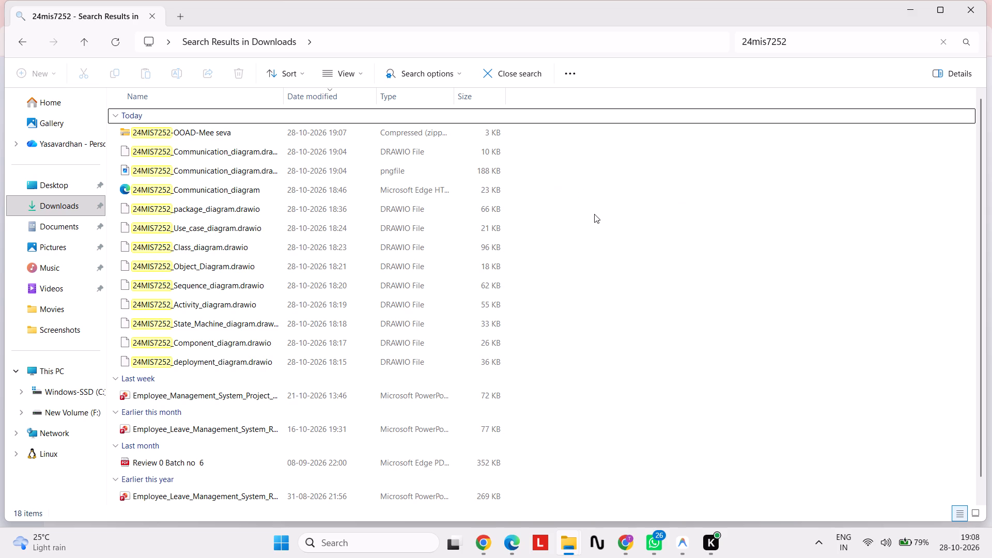
{"action": "left_click_drag", "start_coordinate": [594, 214], "coordinate": [474, 291]}
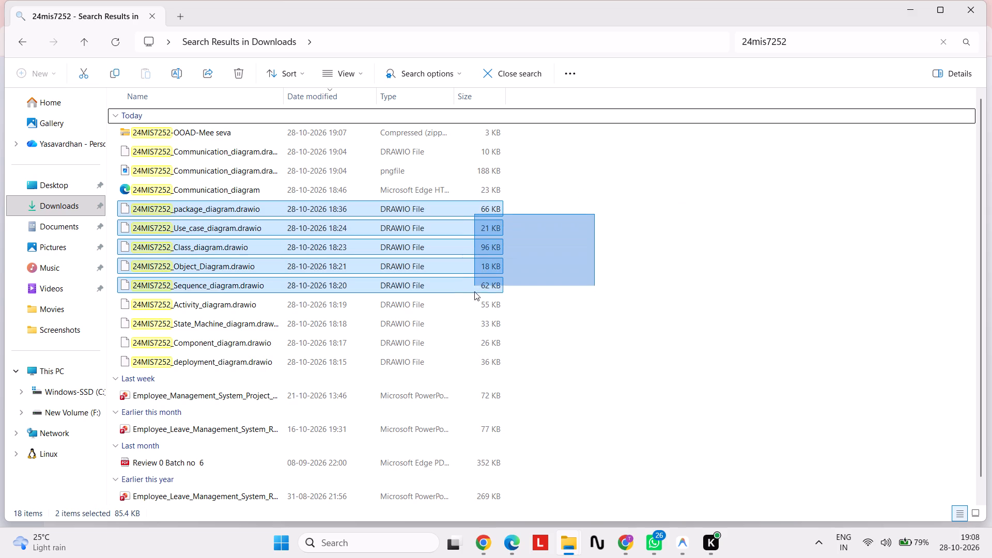
{"action": "left_click_drag", "start_coordinate": [474, 291], "coordinate": [489, 367]}
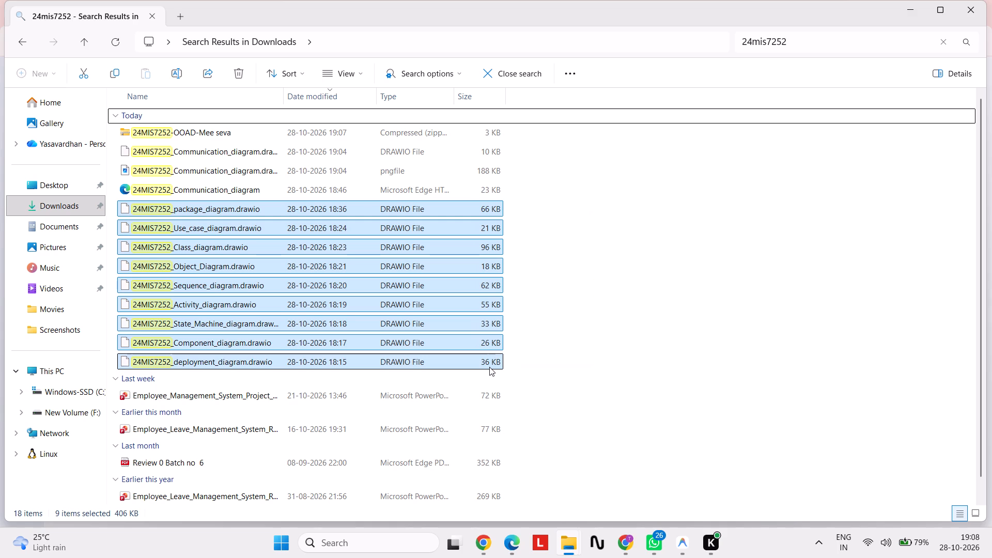
{"action": "key", "text": "ctrl+c"}
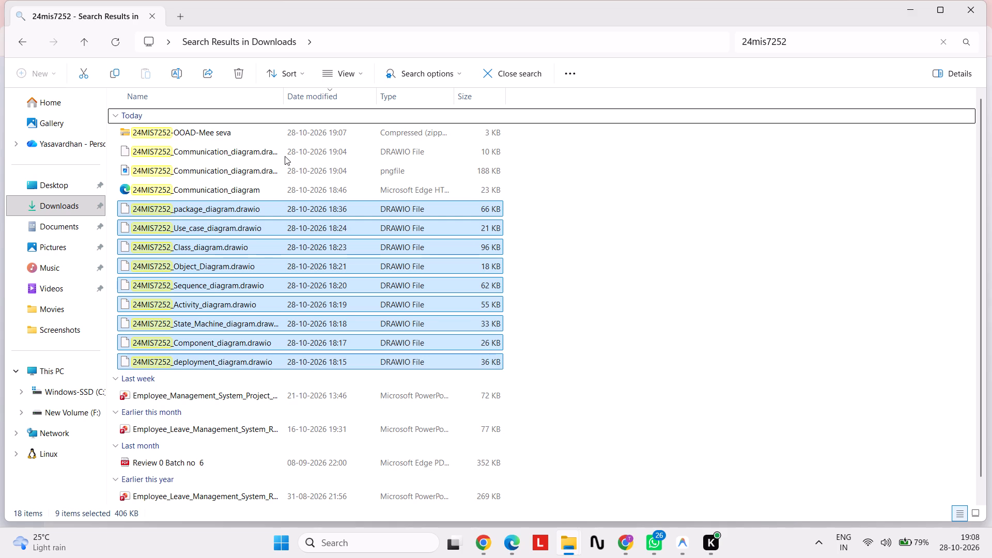
{"action": "double_click", "coordinate": [271, 134]}
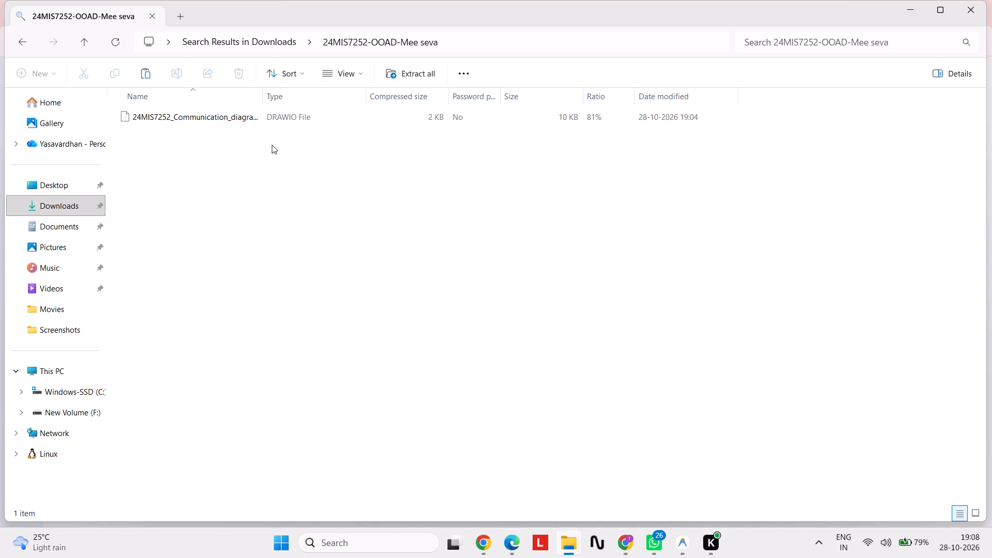
{"action": "left_click", "coordinate": [278, 174]}
{"action": "key", "text": "ctrl+v"}
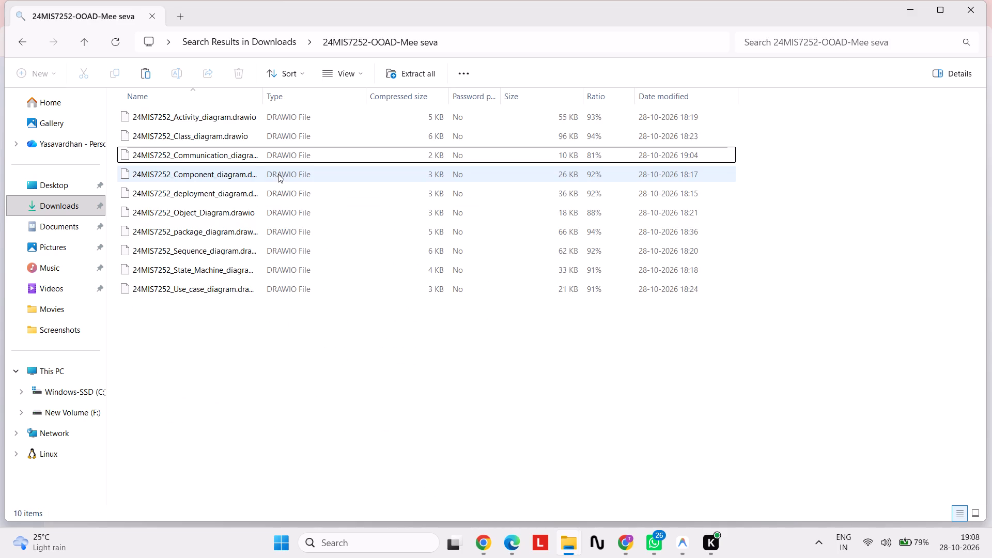
{"action": "left_click_drag", "start_coordinate": [333, 360], "coordinate": [443, 461]}
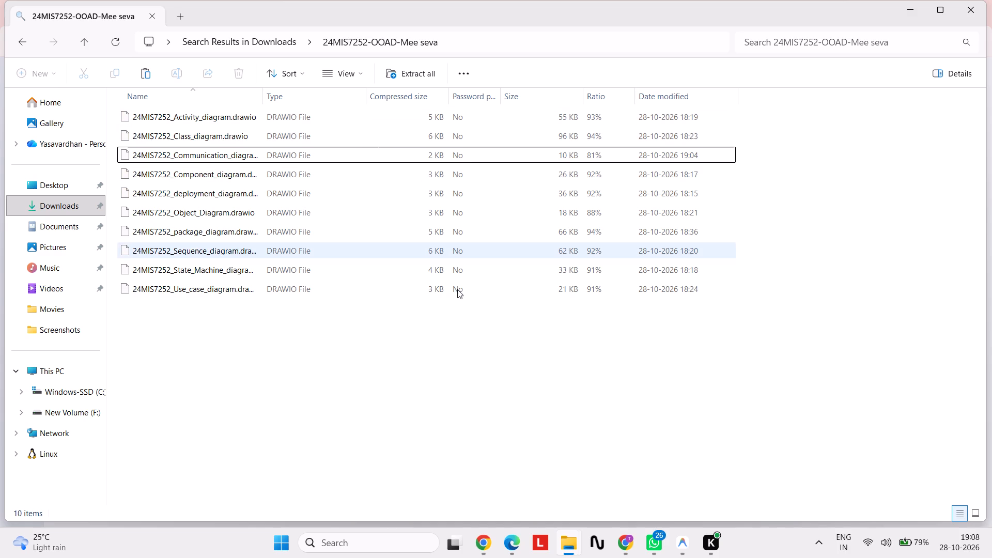
Reopen the OOAD-Mee seva ZIP archive to check that it holds all the .drawio diagram files, and minimize File Explorer.
{"action": "left_click", "coordinate": [524, 428]}
{"action": "left_click", "coordinate": [31, 43]}
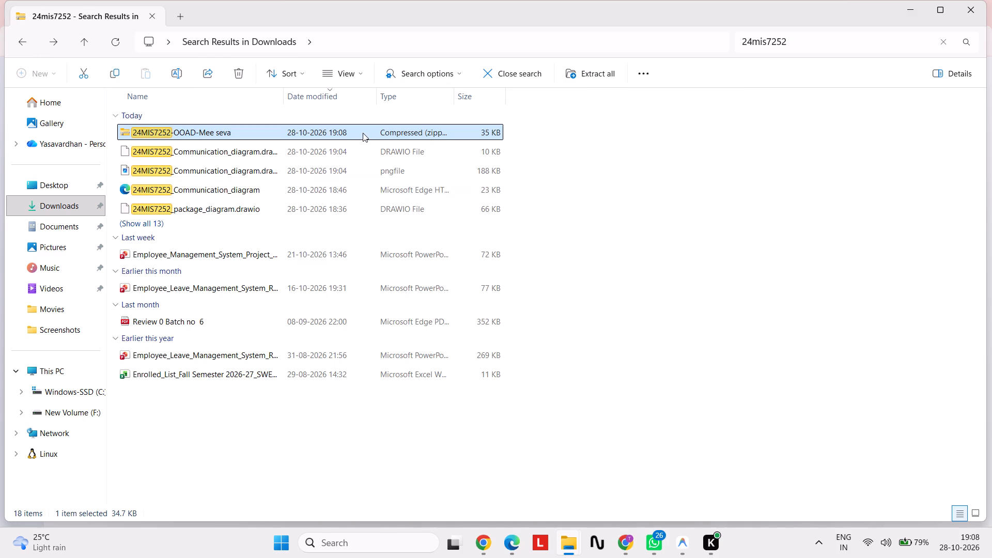
{"action": "double_click", "coordinate": [377, 134]}
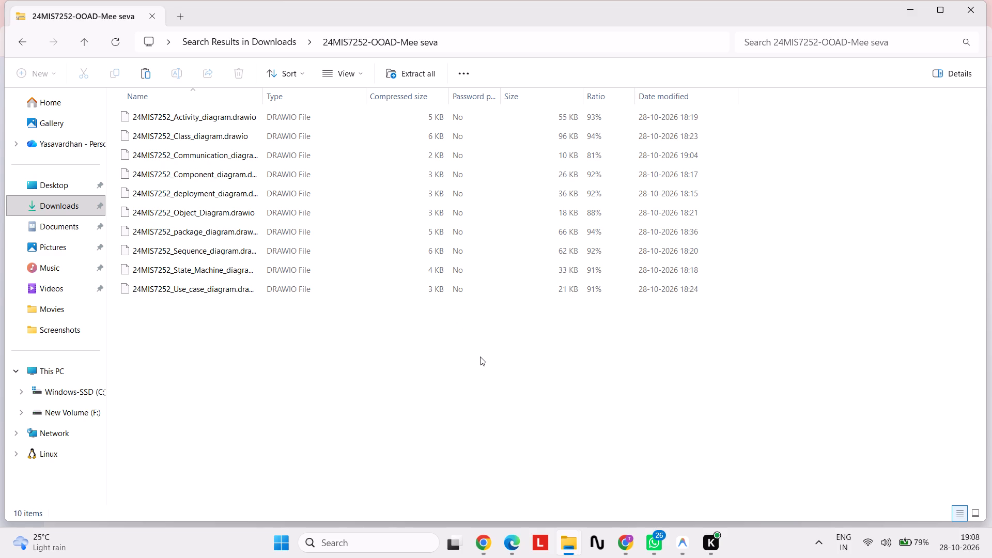
{"action": "left_click", "coordinate": [26, 38]}
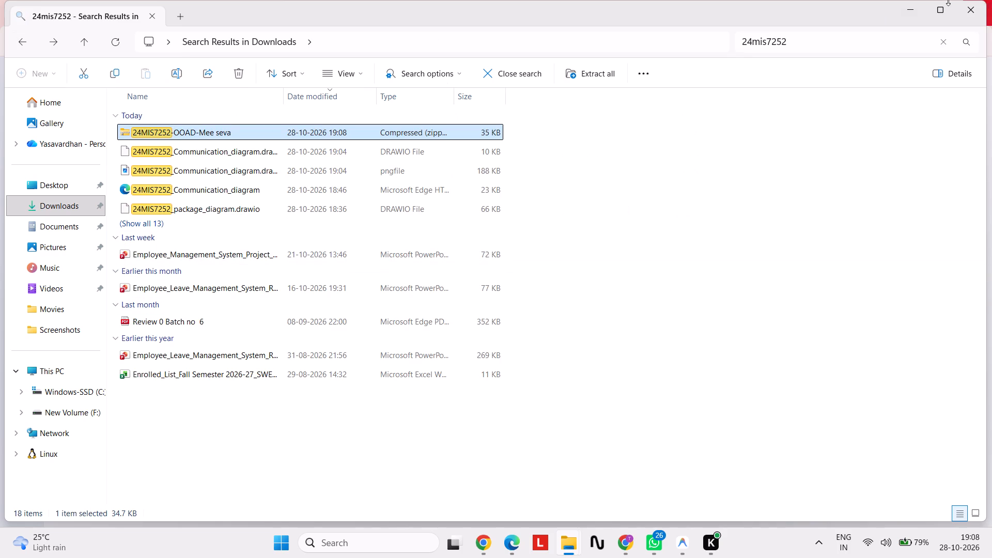
{"action": "left_click", "coordinate": [920, 3]}
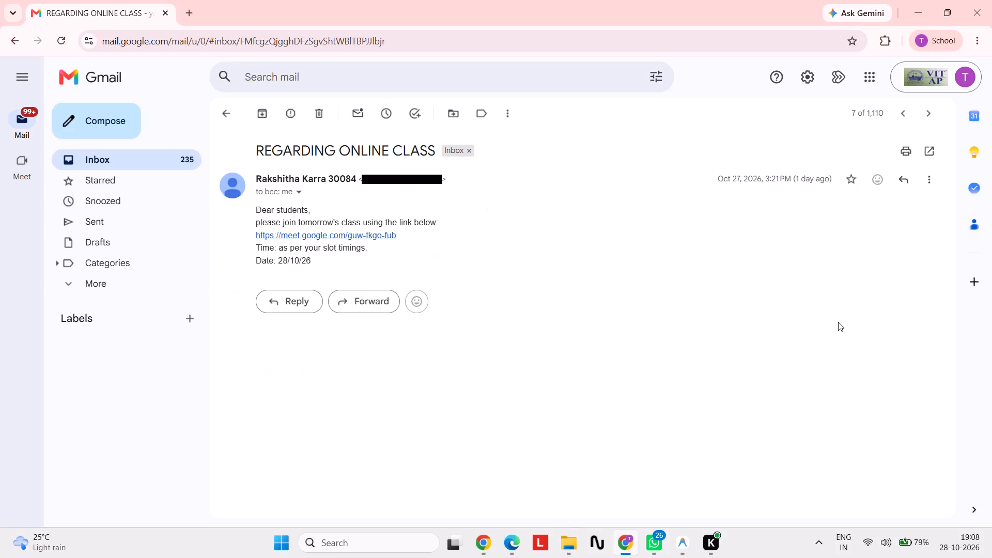
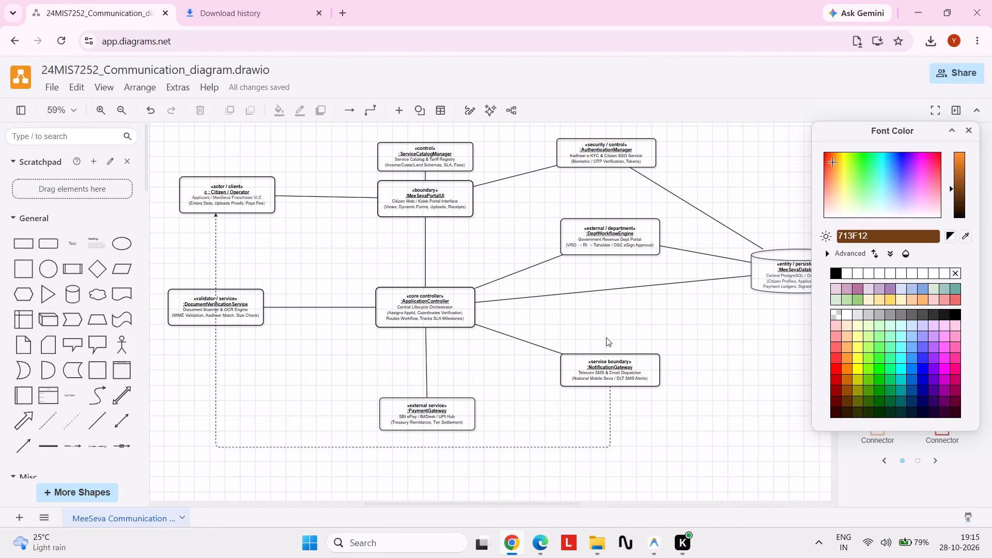
Close the finished communication diagram's browser tab and the download history tab.
{"action": "scroll", "coordinate": [606, 337], "scroll_direction": "up", "scroll_amount": 1}
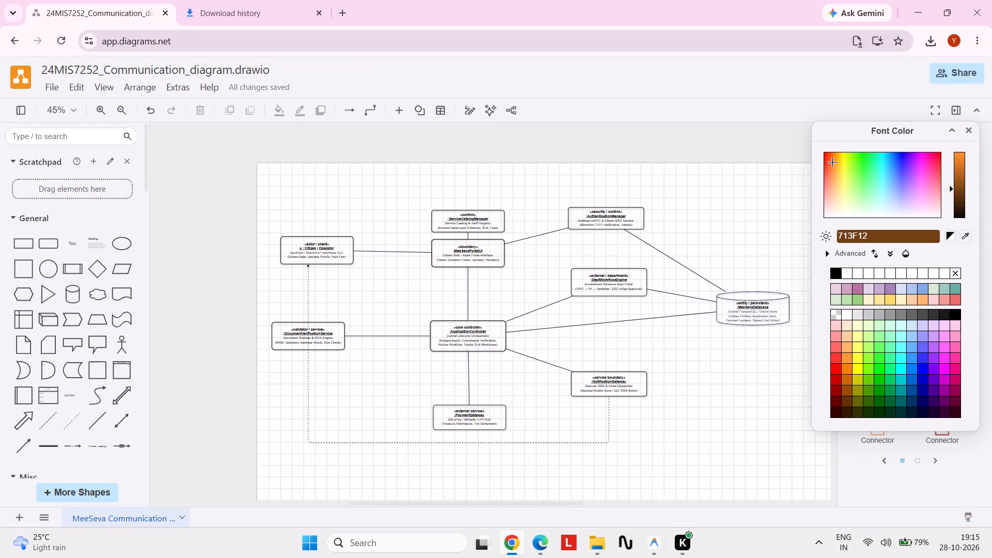
{"action": "left_click", "coordinate": [164, 12]}
{"action": "left_click", "coordinate": [164, 12]}
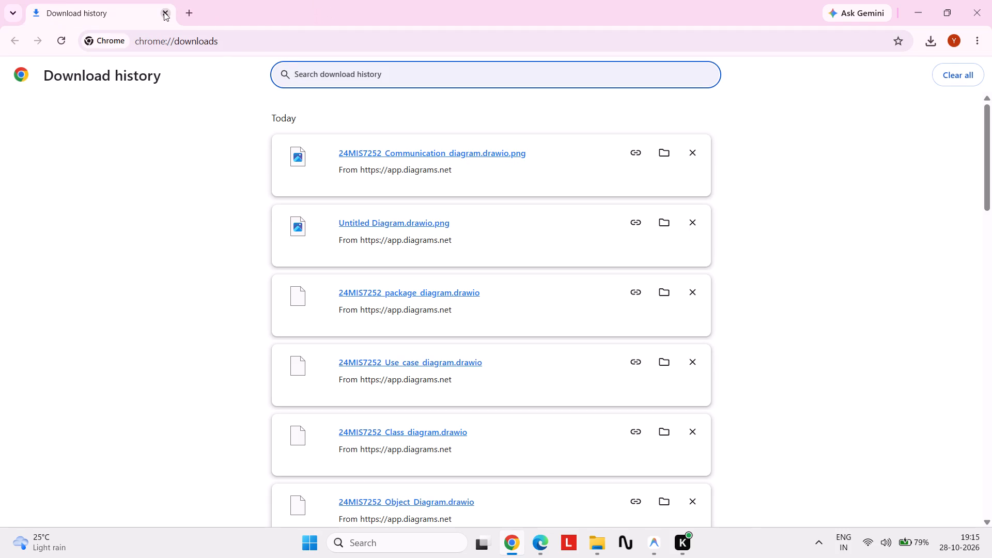
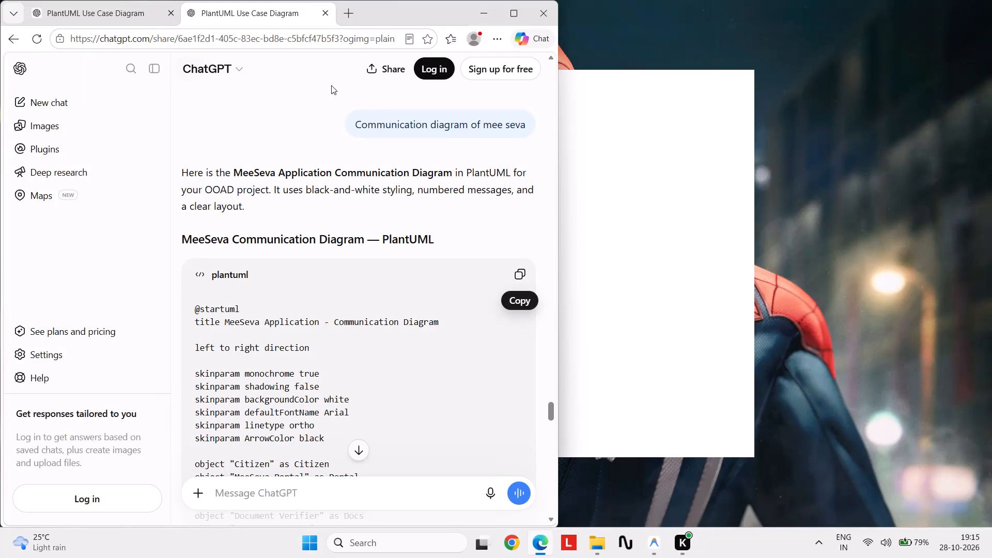
Close both shared ChatGPT conversation pages titled PlantUML Use Case Diagram in Microsoft Edge.
{"action": "left_click", "coordinate": [324, 12]}
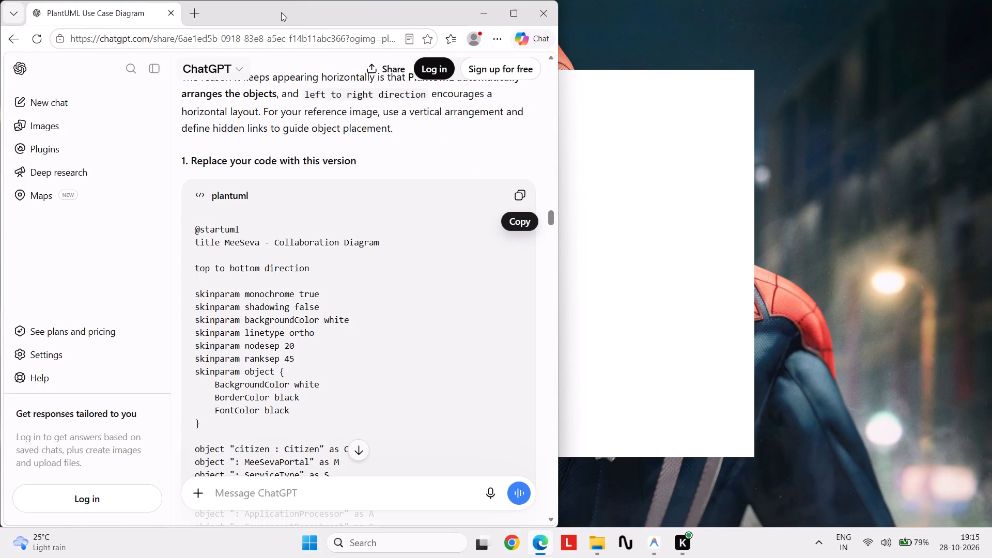
{"action": "left_click", "coordinate": [173, 13]}
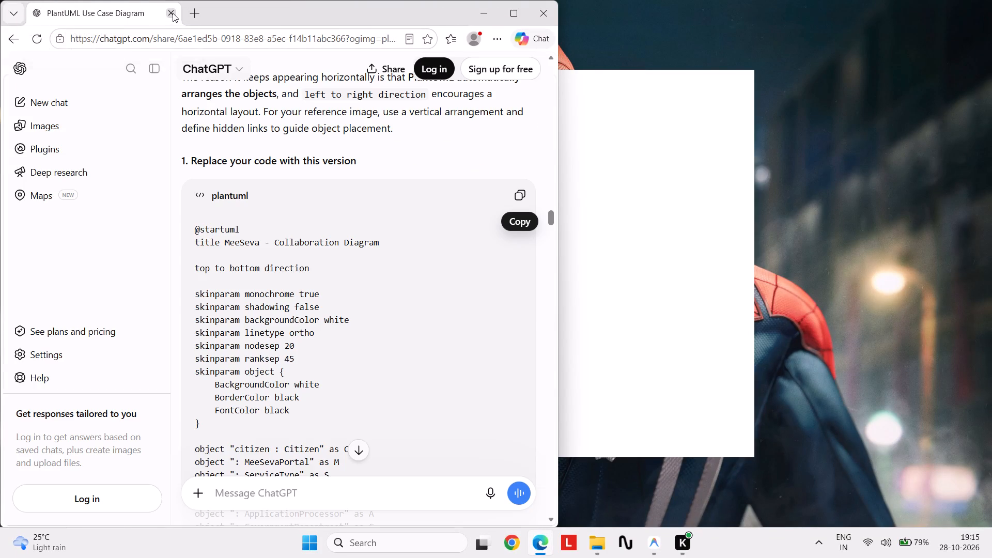
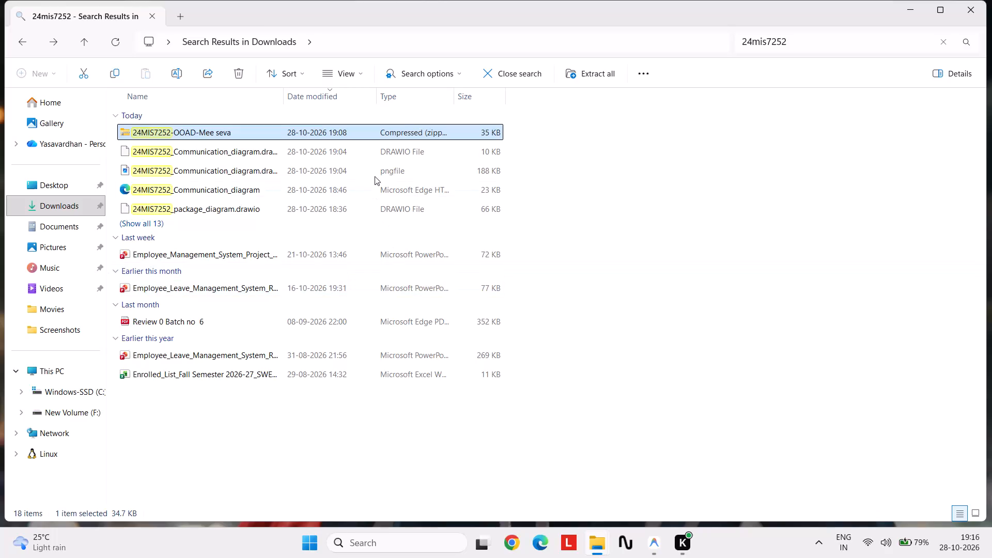
In File Explorer, broaden the Downloads search to 24mis, show all of today's matches, and look through the listed files.
{"action": "left_click", "coordinate": [798, 49]}
{"action": "key", "text": "BackSpace"}
{"action": "key", "text": "BackSpace"}
{"action": "key", "text": "BackSpace"}
{"action": "key", "text": "BackSpace"}
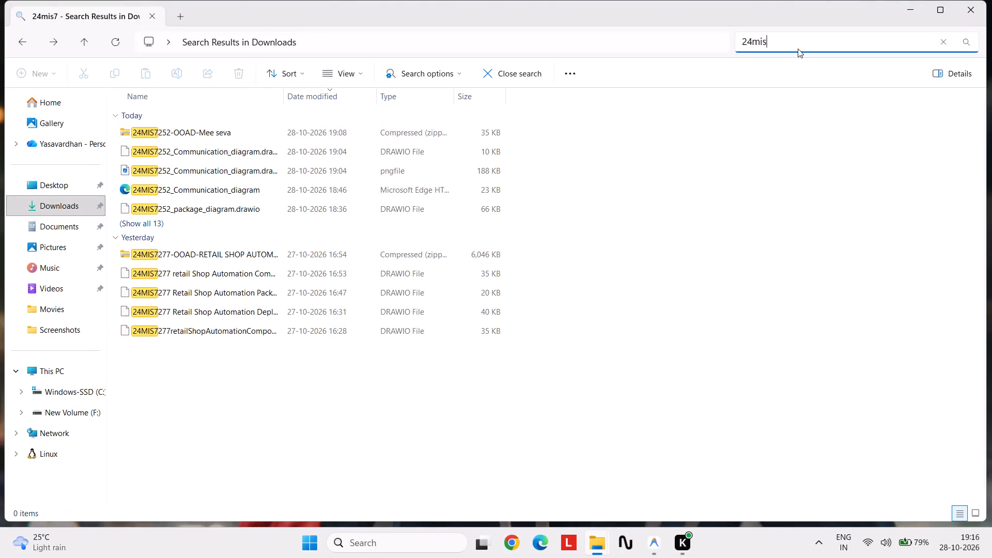
{"action": "key", "text": "Return"}
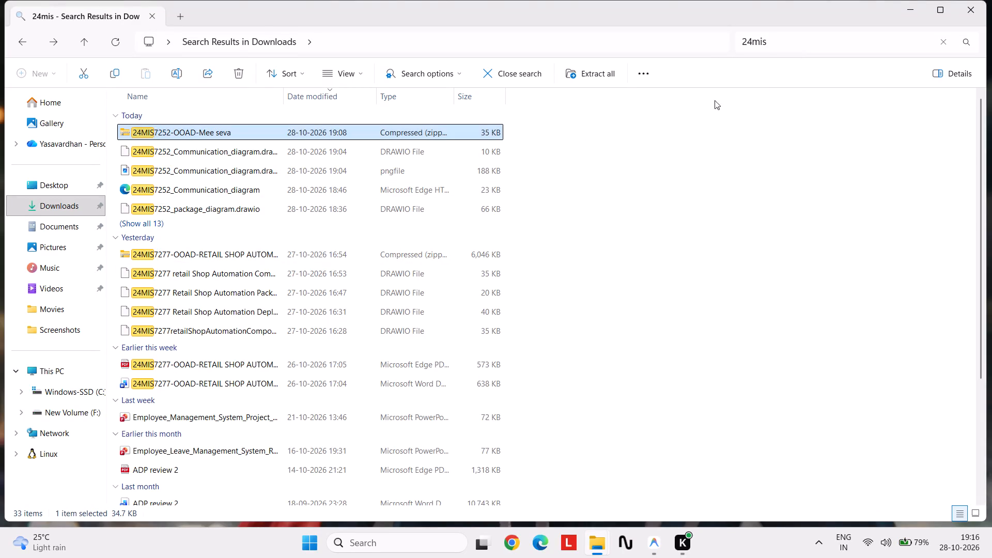
{"action": "left_click", "coordinate": [159, 219]}
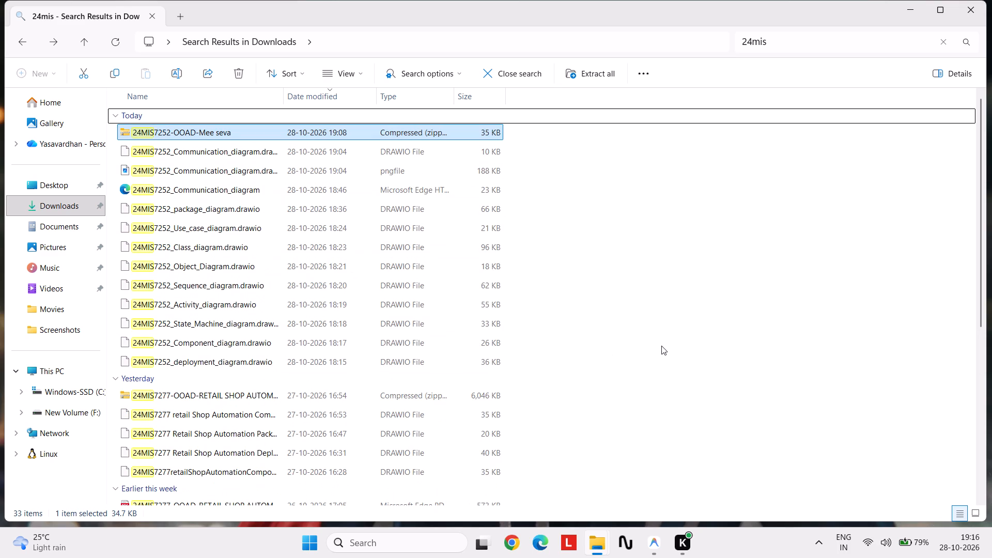
{"action": "scroll", "coordinate": [661, 346], "scroll_direction": "down", "scroll_amount": 3}
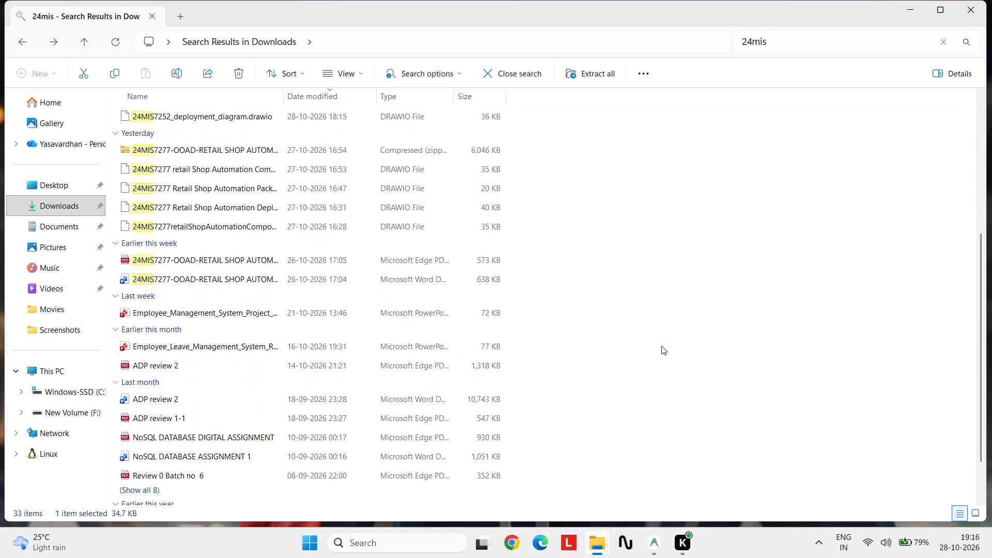
{"action": "scroll", "coordinate": [661, 346], "scroll_direction": "up", "scroll_amount": 4}
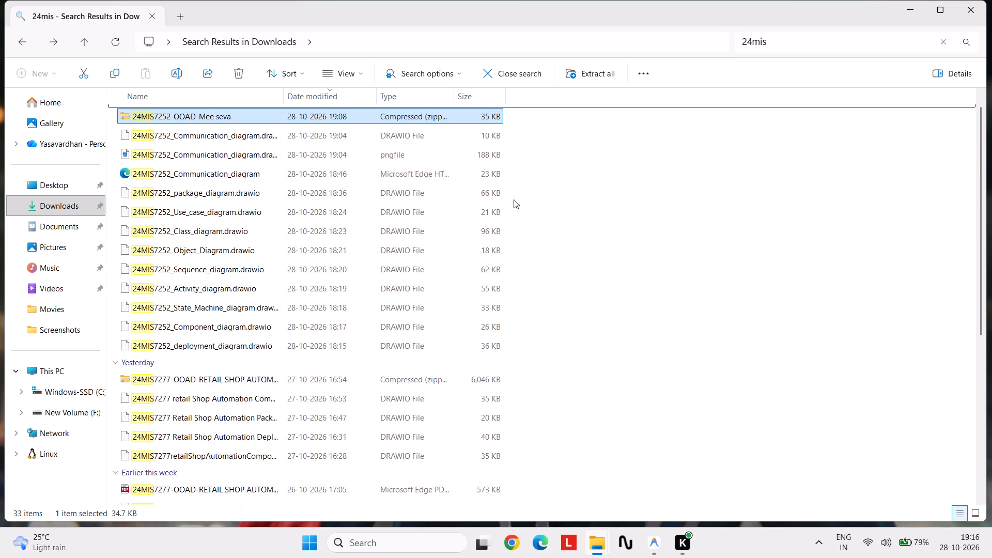
Look through the older 24mis search results in Downloads, from yesterday's files onward, and show all of last month's files.
{"action": "double_click", "coordinate": [475, 176]}
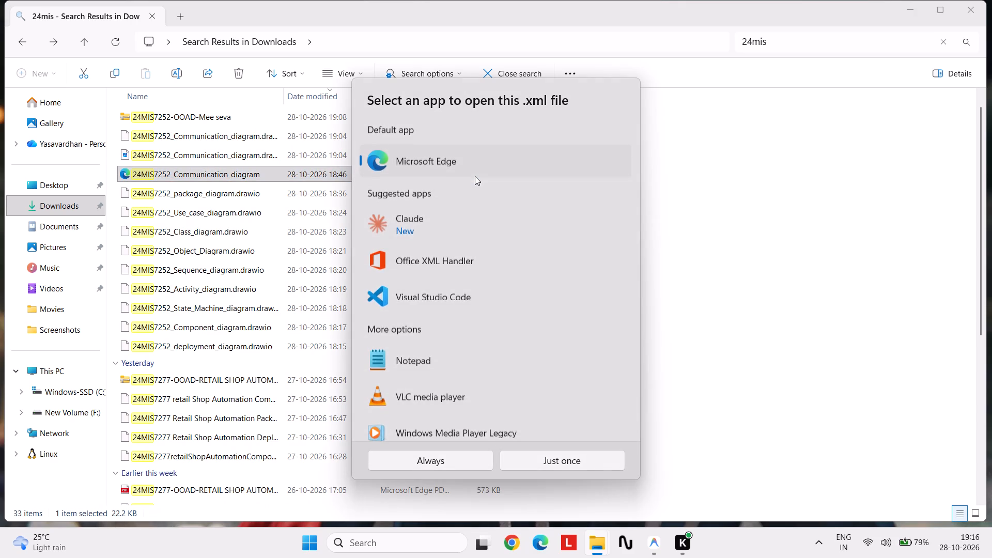
{"action": "left_click", "coordinate": [800, 356]}
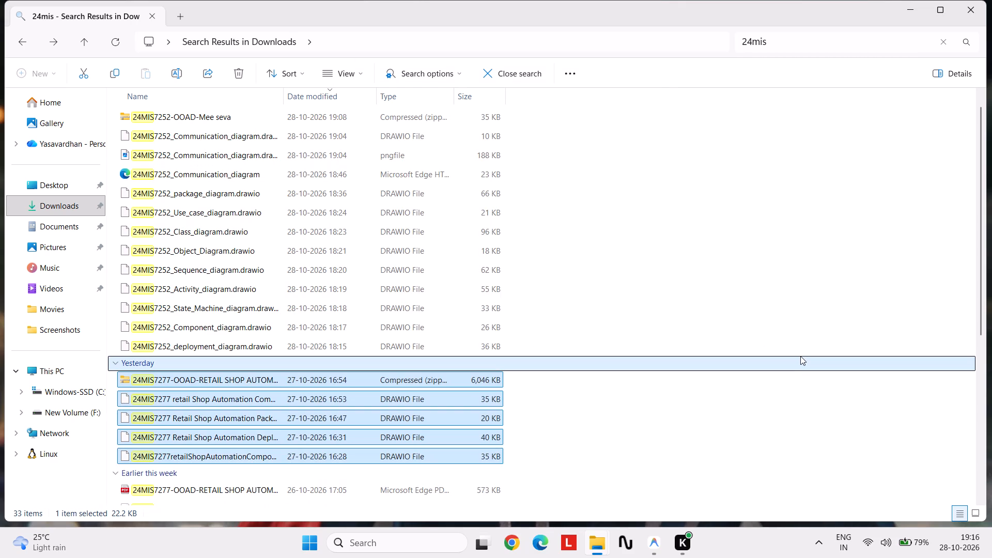
{"action": "scroll", "coordinate": [568, 410], "scroll_direction": "down", "scroll_amount": 1}
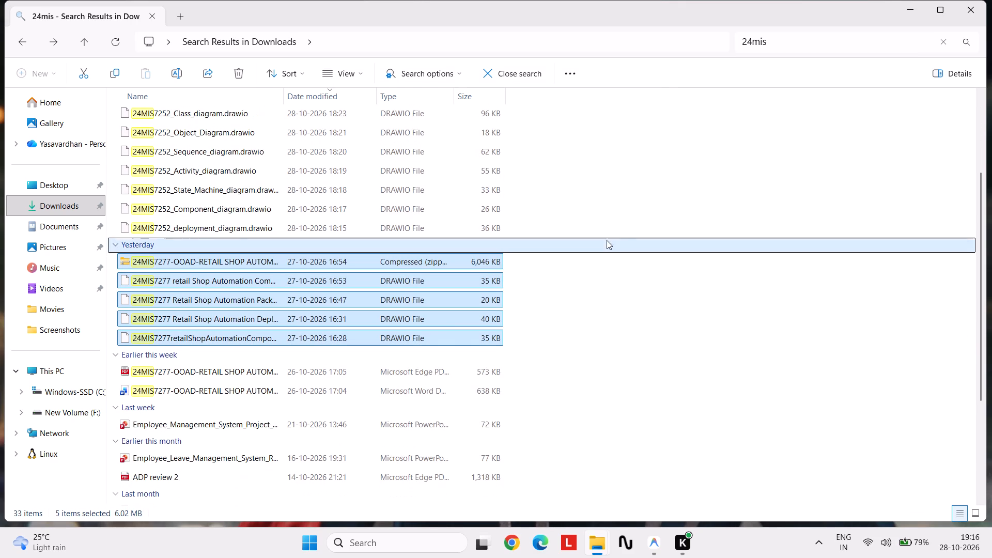
{"action": "left_click", "coordinate": [629, 239]}
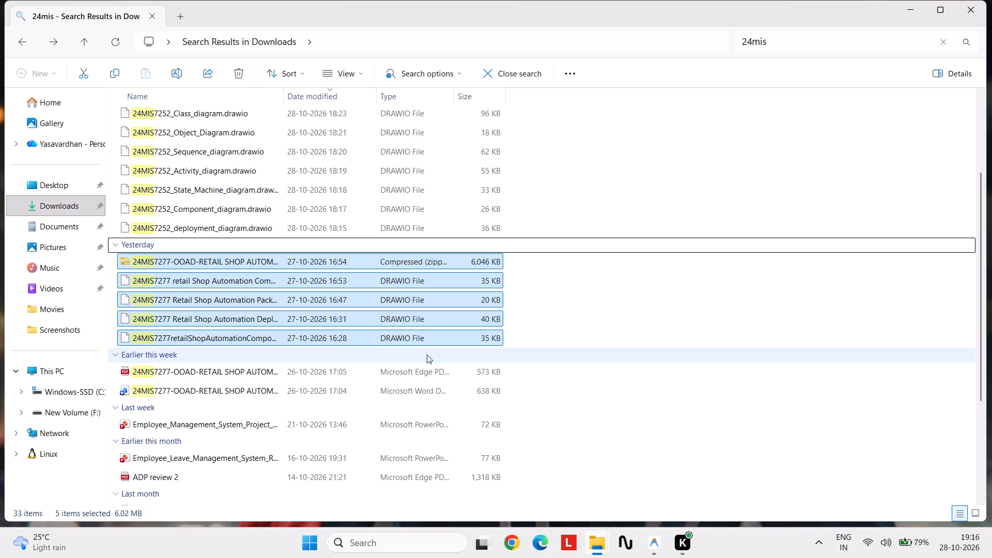
{"action": "left_click_drag", "start_coordinate": [652, 345], "coordinate": [787, 494]}
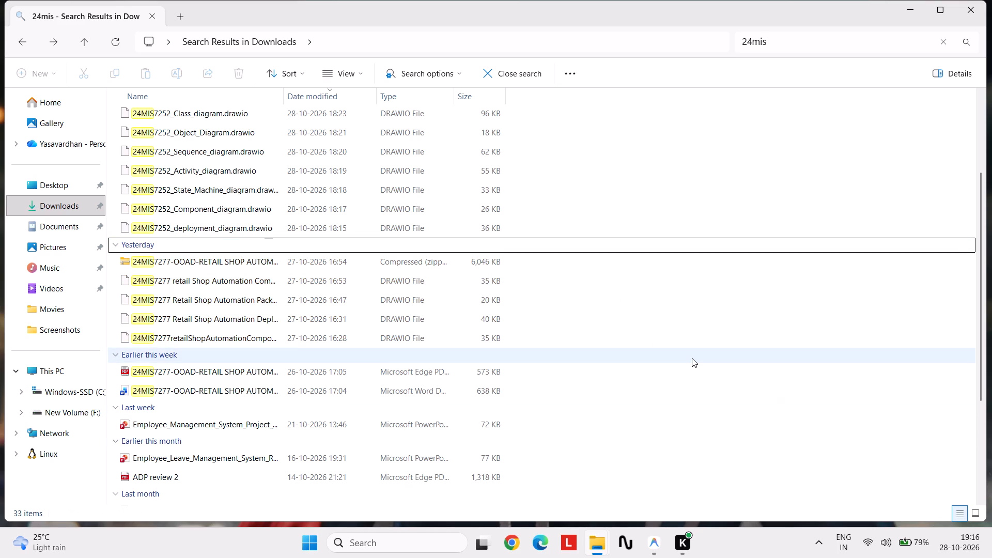
{"action": "scroll", "coordinate": [692, 358], "scroll_direction": "down", "scroll_amount": 3}
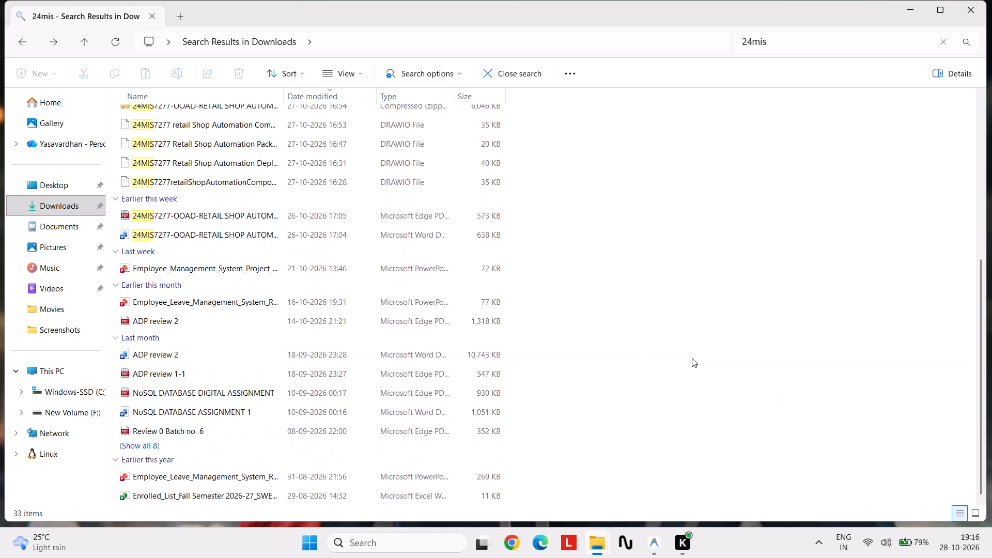
{"action": "scroll", "coordinate": [692, 358], "scroll_direction": "down", "scroll_amount": 5}
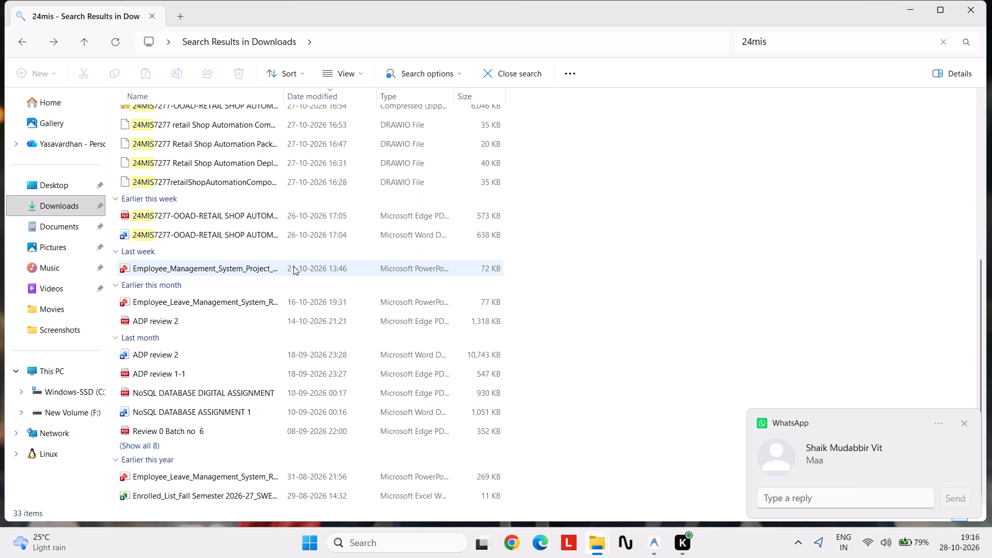
{"action": "left_click", "coordinate": [151, 443]}
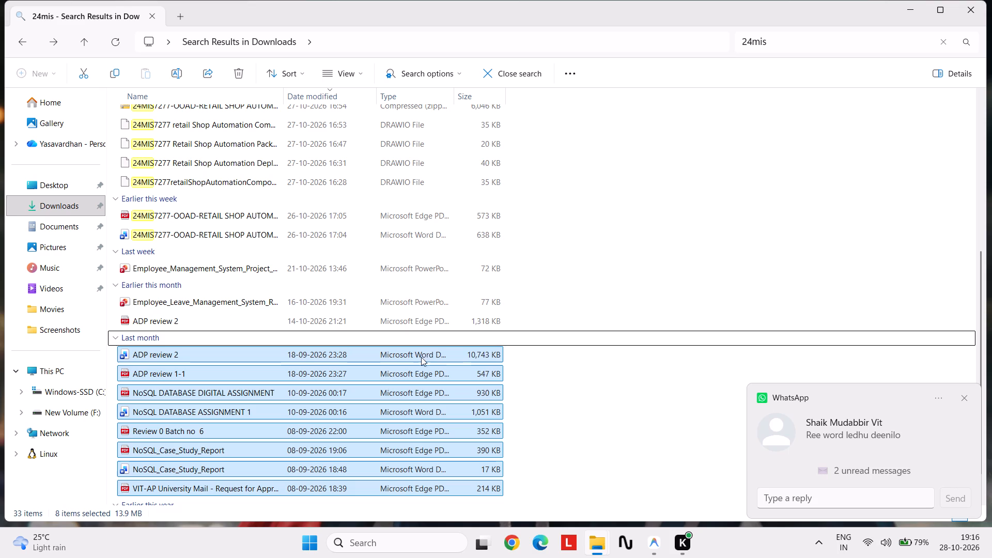